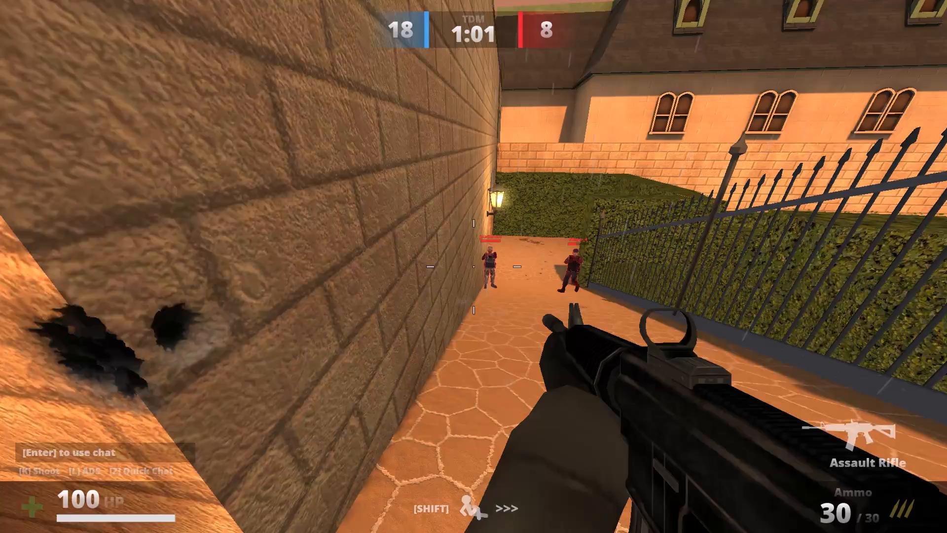
Fire the assault rifle at the two enemies at the far end of the walled alley while strafing.
drag(40, 100, 231, 111)
key(a)
Respawn into the team deathmatch with the Assault Rifle class.
click(484, 478)
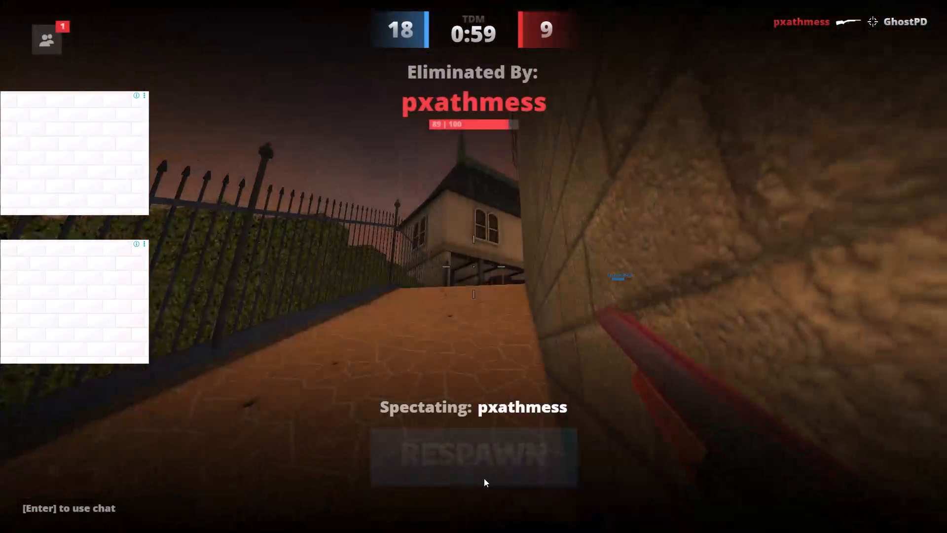
click(484, 478)
double_click(485, 478)
click(492, 480)
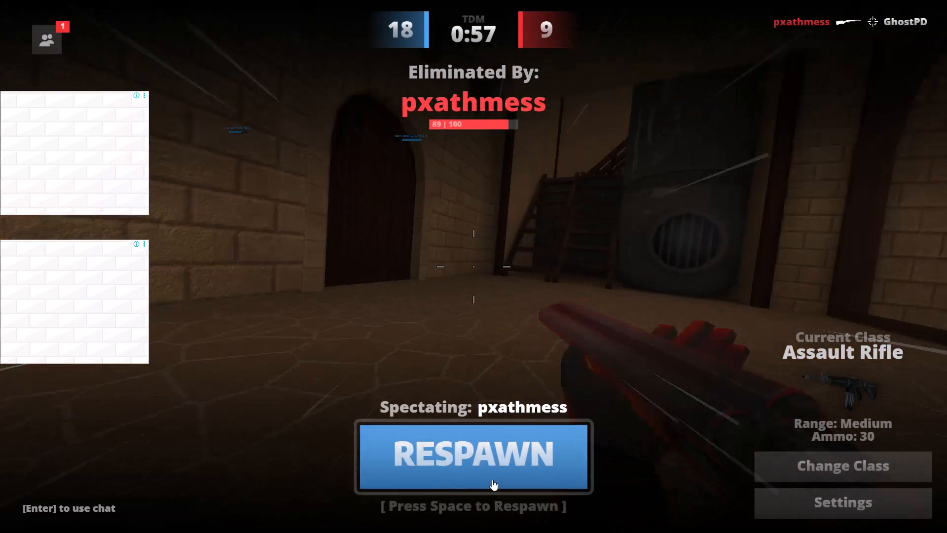
click(492, 480)
Run across the spawn hall and out through the lantern-lit archway to the brick wall beside the grass.
key(w)
key(w)
key(w)
key(w)
key(w)
key(w)
key(w)
key(w)
key(w)
key(w)
key(w)
key(w)
key(w)
key(w)
key(w)
key(w)
key(w)
key(w)
key(w)
key(w)
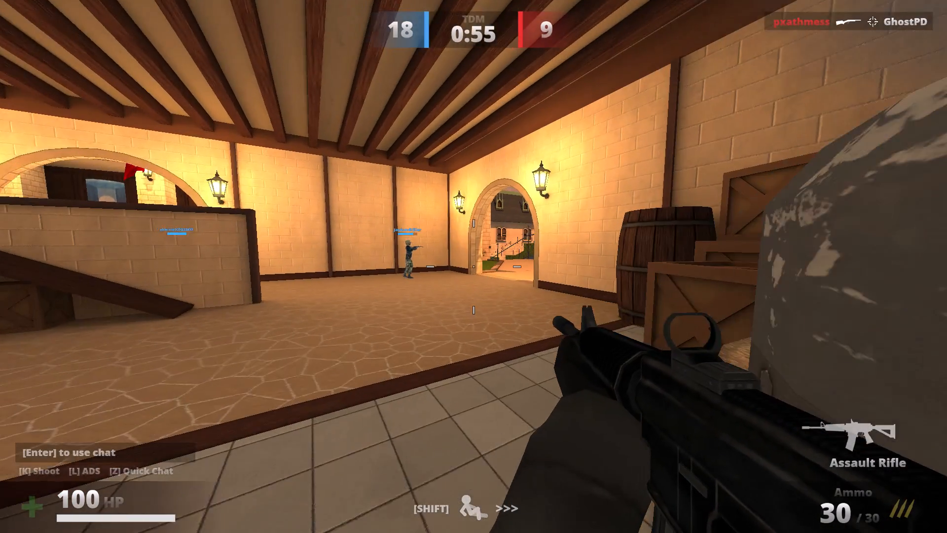
key(d)
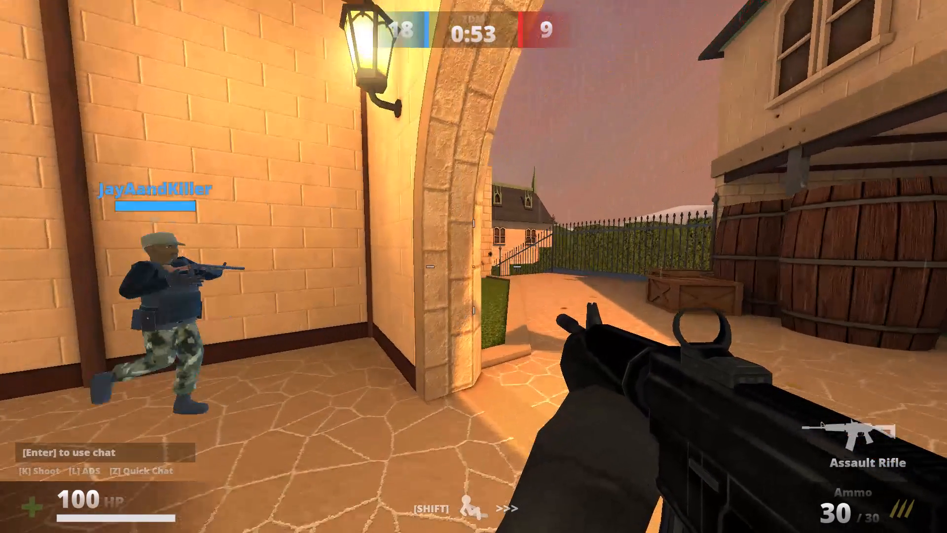
scroll(653, 497, down, 1)
scroll(653, 499, up, 1)
key(a)
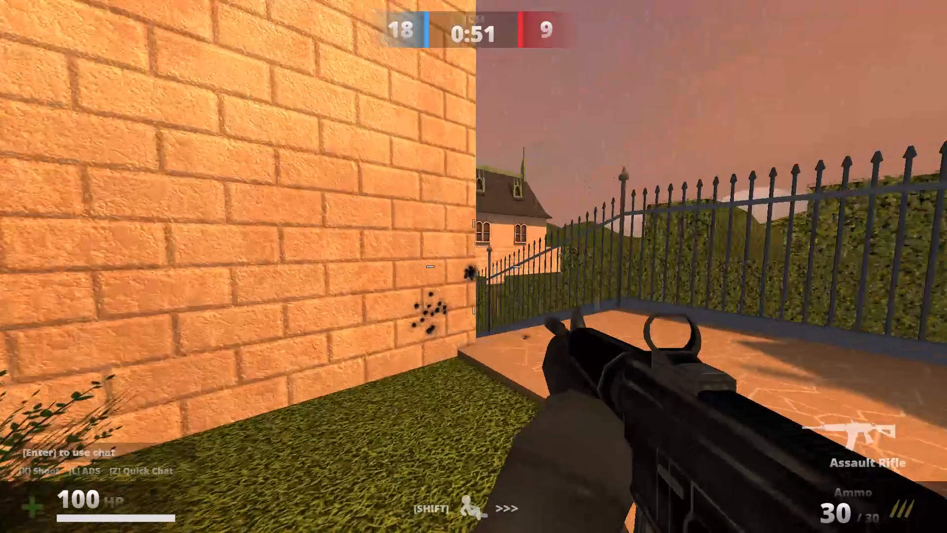
Round the bullet-marked wall corner and run down the fenced alley towards the hedge at its end.
key(d)
key(g)
key(w)
key(d)
key(a)
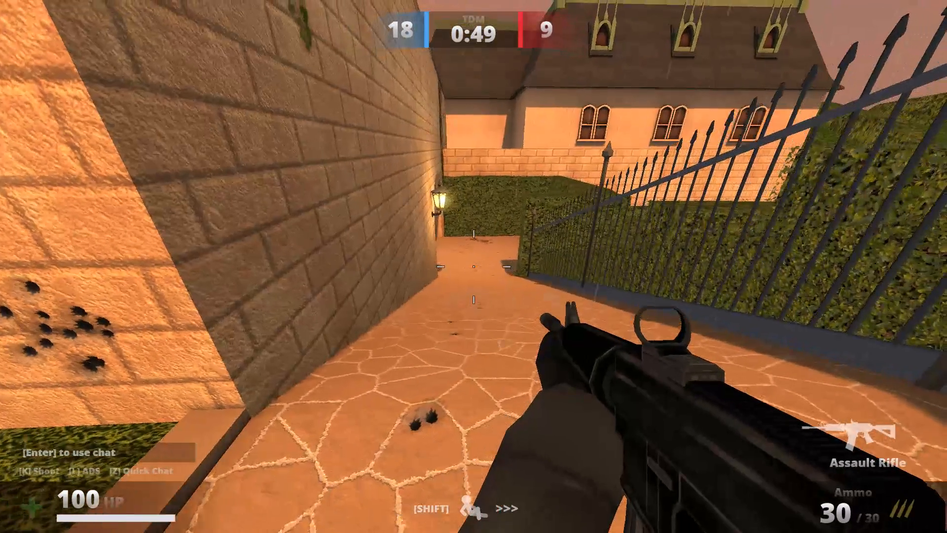
key(w)
key(w)
key(w)
key(w)
key(w)
key(w)
key(w)
key(w)
key(w)
key(w)
key(w)
key(w)
key(w)
key(w)
key(w)
key(w)
key(w)
key(w)
key(w)
key(w)
key(w)
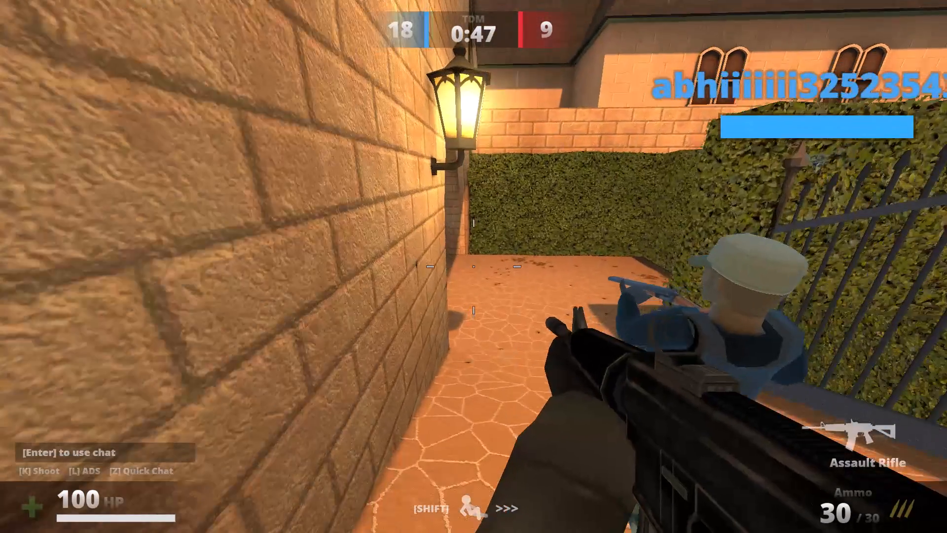
Advance through the covered stone passage to the arched tunnel entrance beside the metal tank, firing a short burst.
key(d)
key(d)
key(d)
key(d)
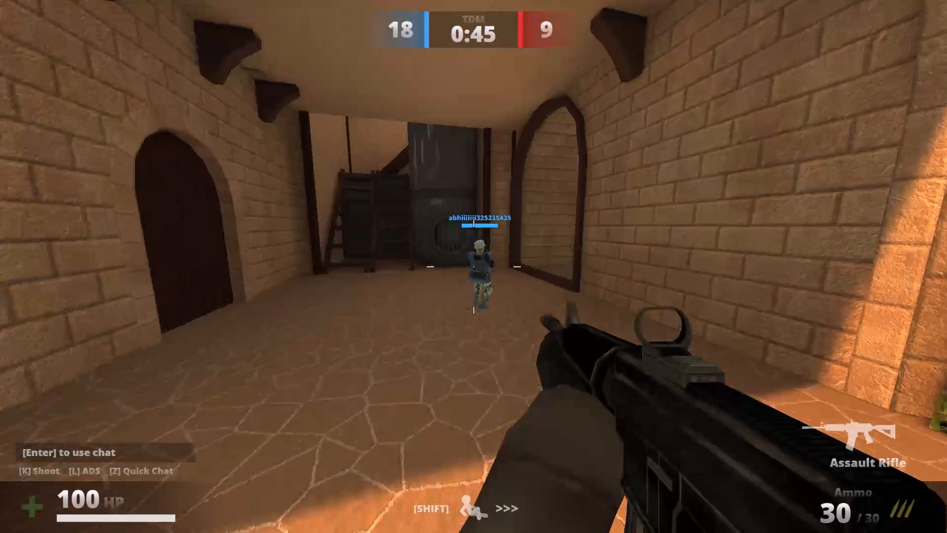
key(a)
click(291, 418)
key(a)
key(a)
key(w)
key(w)
key(w)
key(w)
key(w)
key(w)
key(w)
key(w)
key(w)
key(w)
key(w)
key(w)
key(w)
key(w)
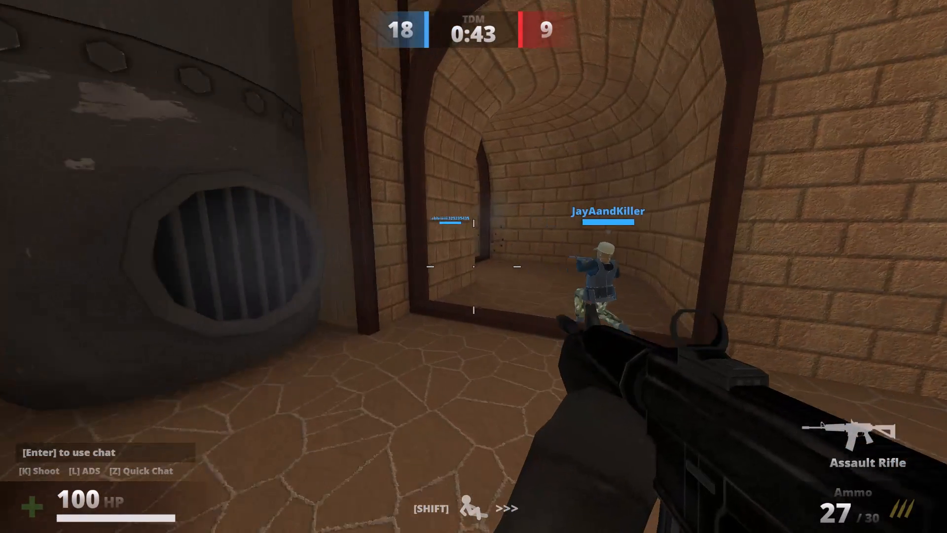
Follow the teammate through the brick tunnel up to the opening of the barrel cellar.
key(d)
key(d)
key(d)
key(d)
key(d)
key(d)
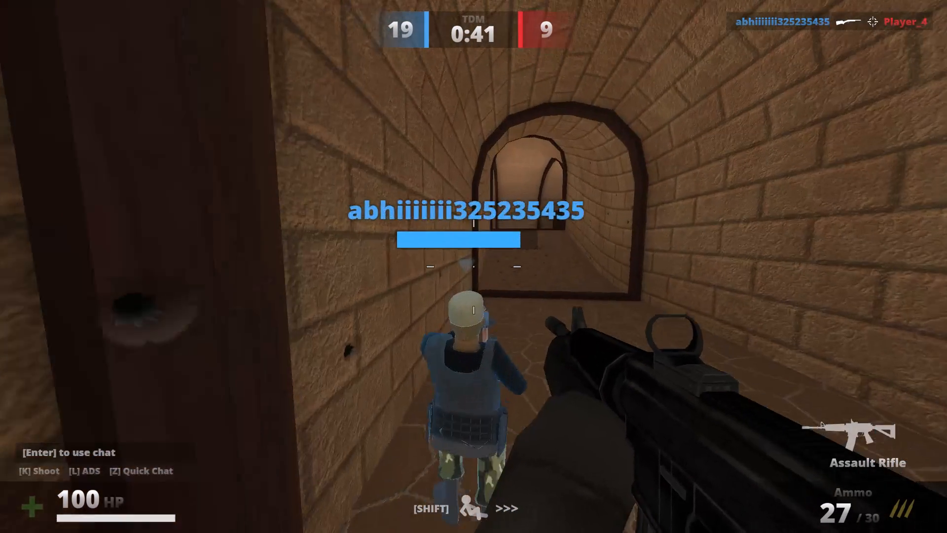
key(d)
key(d)
key(d)
key(d)
key(d)
key(d)
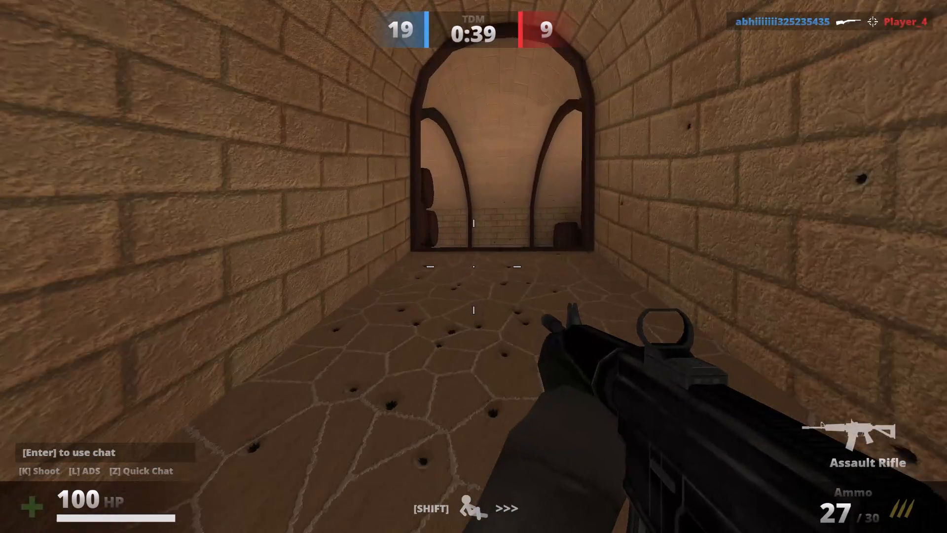
key(a)
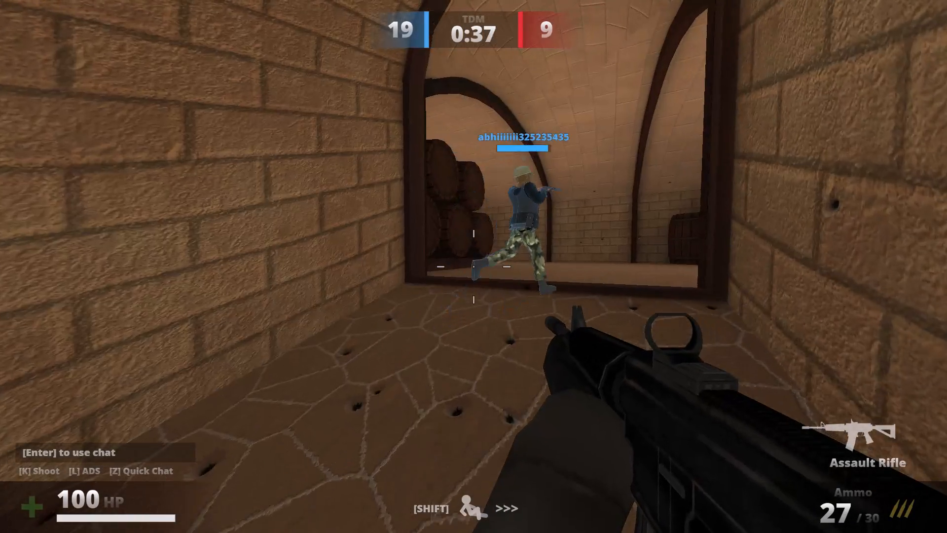
key(d)
key(w)
key(w)
key(w)
key(w)
key(w)
key(w)
key(w)
key(w)
key(w)
key(w)
key(w)
key(w)
key(w)
key(w)
key(w)
key(w)
Shoot at the enemy in the barrel cellar from the tunnel opening, strafing to keep them in sight.
key(a)
drag(448, 409, 251, 420)
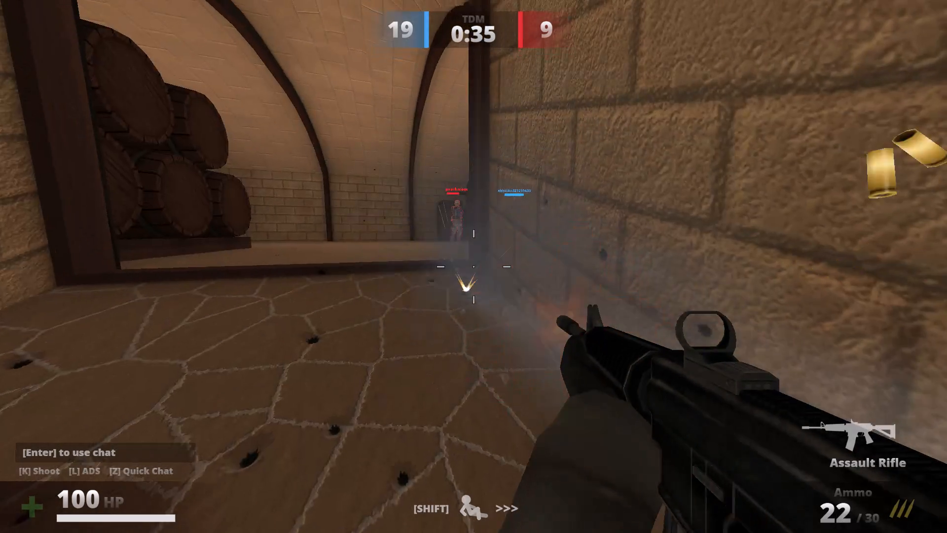
drag(207, 362, 244, 361)
key(a)
key(a)
key(a)
key(a)
key(a)
key(a)
drag(327, 365, 346, 364)
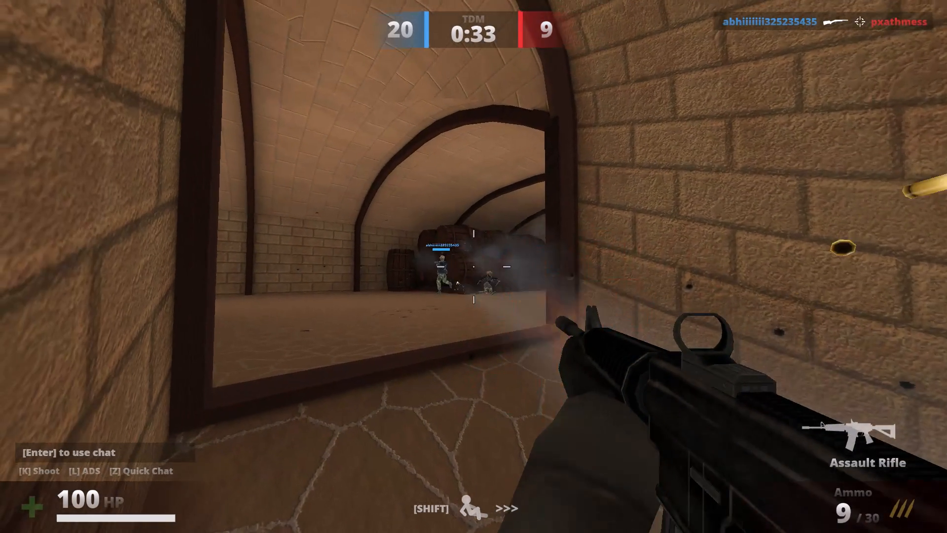
Advance into the barrel cellar and move around towards the opening beyond the stacked barrels.
key(w)
key(w)
key(w)
key(w)
key(w)
key(w)
key(w)
key(w)
key(w)
key(w)
key(w)
key(w)
key(w)
key(w)
key(w)
key(w)
key(w)
key(w)
key(w)
key(w)
key(d)
key(d)
key(d)
key(d)
key(d)
key(d)
key(d)
key(d)
key(d)
key(d)
key(d)
key(d)
key(d)
key(d)
key(d)
key(d)
key(d)
key(d)
key(d)
key(d)
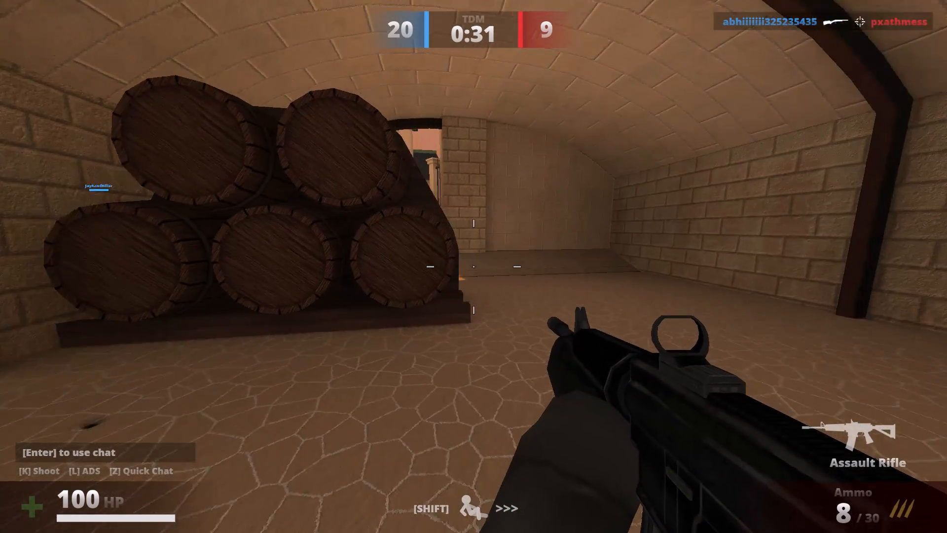
Cross the barrel cellar past the teammate to the red-carpeted staircase, reloading the assault rifle on the way.
key(w)
key(w)
key(w)
key(w)
key(w)
key(w)
key(w)
key(w)
key(w)
key(w)
key(w)
key(w)
key(w)
key(w)
key(w)
key(w)
key(w)
key(w)
key(w)
key(w)
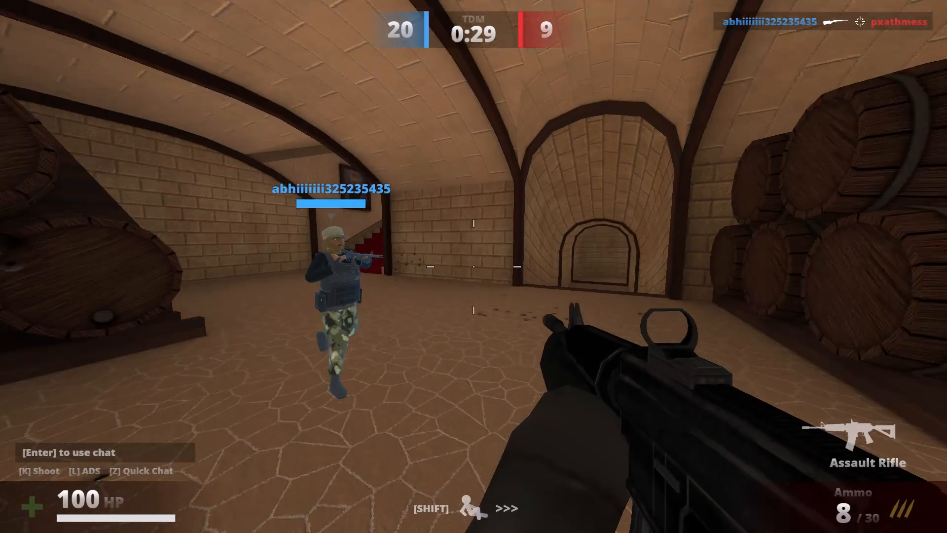
key(r)
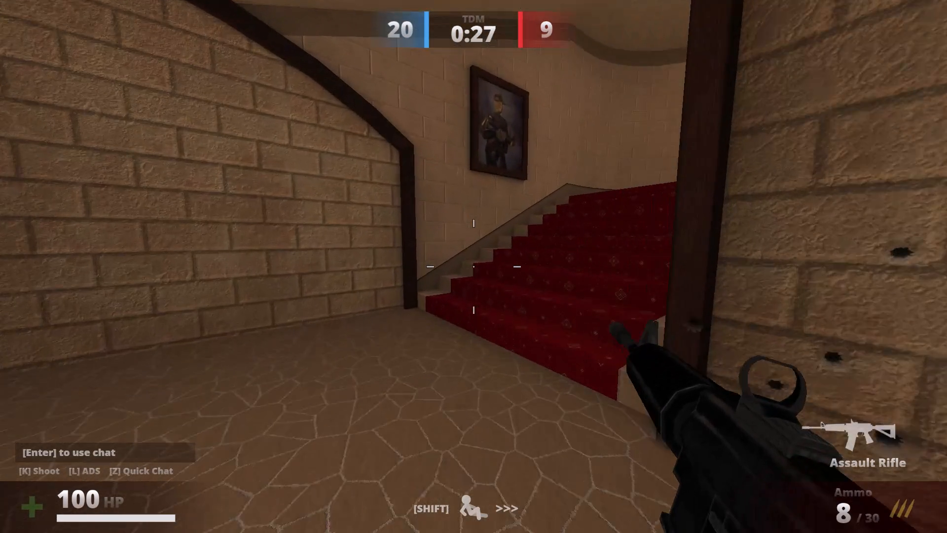
Climb the red-carpeted staircase to the ledge overlooking the fountain courtyard, checking it before turning back towards the panelled hall.
key(d)
key(a)
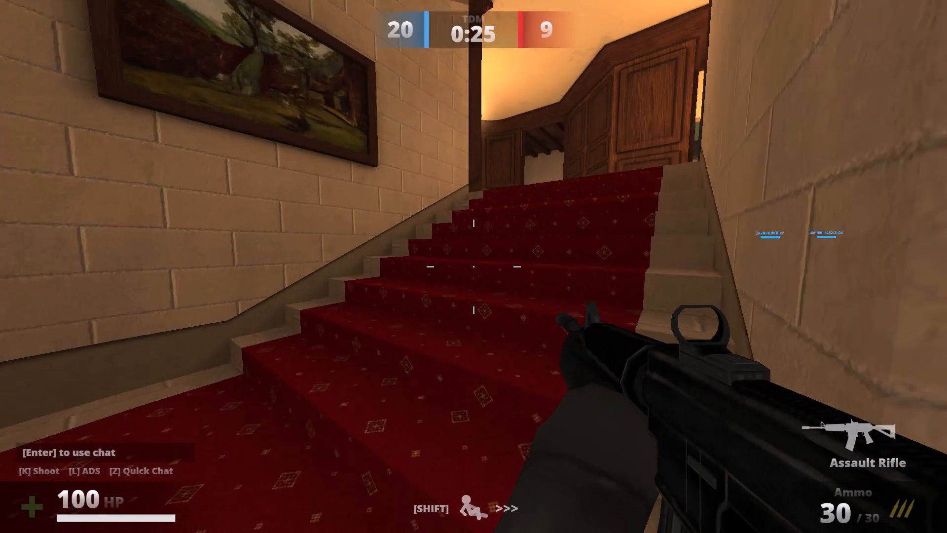
key(d)
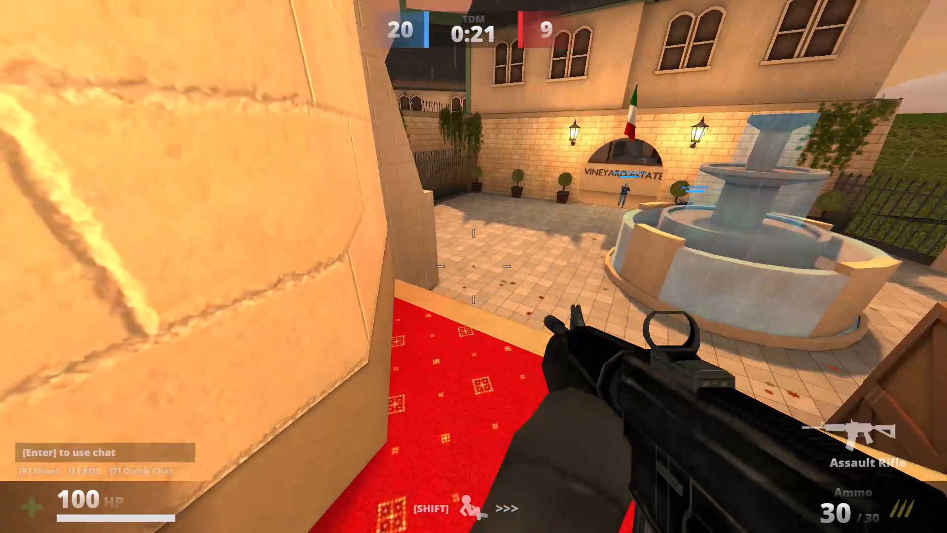
key(d)
key(w)
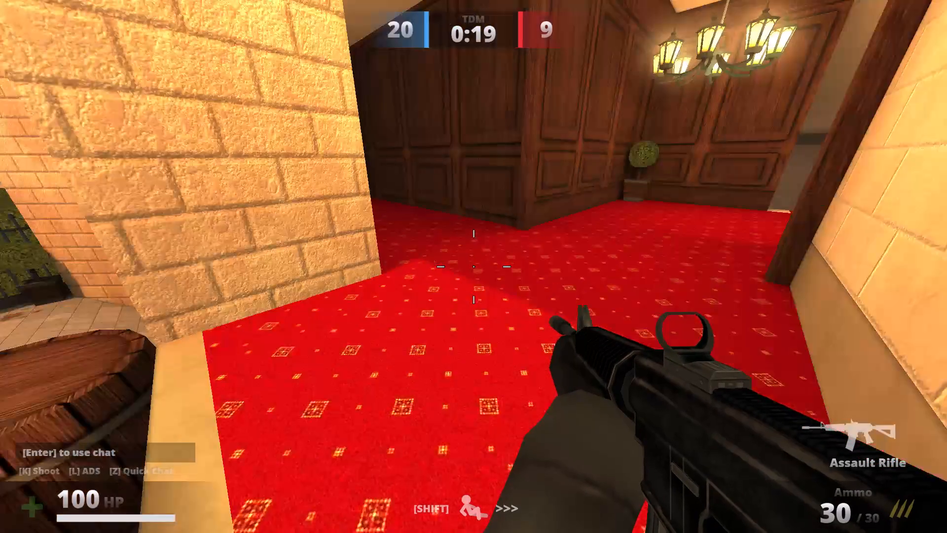
Advance through the wood-panelled, red-carpeted hall until facing the arched doorway at its far end.
key(w)
key(w)
key(w)
key(w)
key(w)
key(w)
key(w)
key(w)
key(w)
key(w)
key(w)
key(w)
key(w)
key(w)
key(w)
key(w)
key(w)
key(w)
key(w)
key(w)
key(d)
key(d)
key(d)
key(d)
key(d)
key(d)
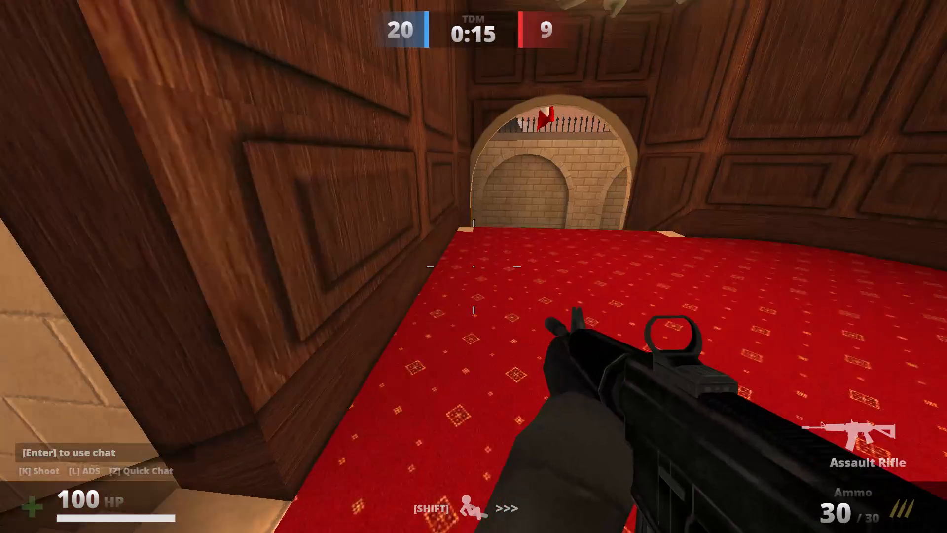
Move down the carpeted steps beside the arched doorway and out into the walled stone alley.
key(d)
key(d)
key(d)
key(d)
key(d)
key(d)
key(d)
key(d)
key(d)
key(d)
key(d)
key(d)
key(a)
key(a)
key(a)
key(a)
key(a)
key(a)
key(a)
key(a)
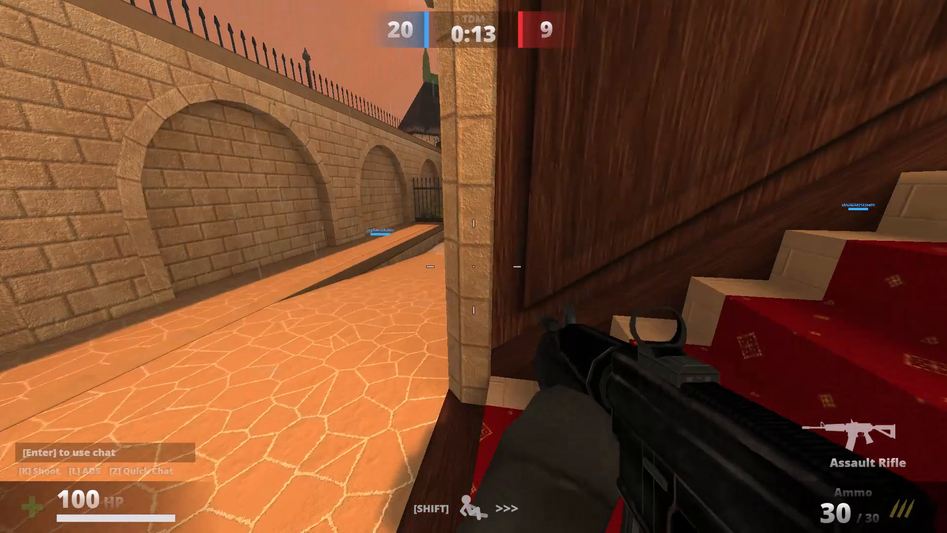
key(d)
key(w)
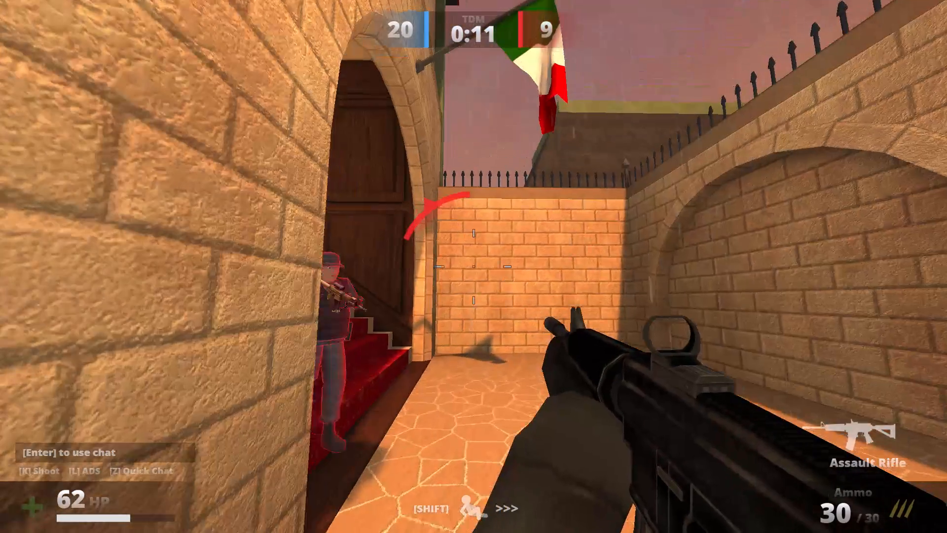
Fight the red-team enemy in the walled alley with sustained rifle fire, strafing and circling until they are eliminated.
key(d)
drag(695, 293, 805, 357)
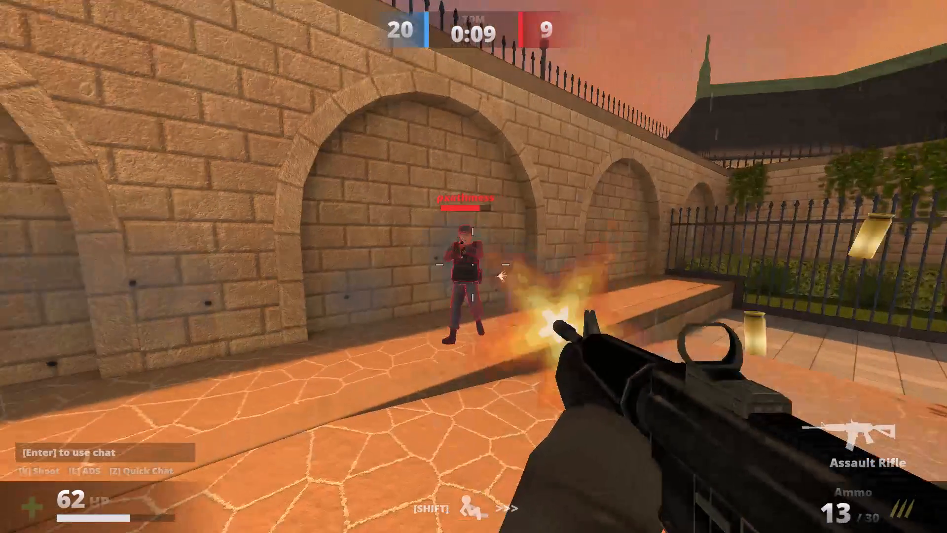
key(a)
key(a)
key(a)
key(a)
key(a)
key(a)
key(a)
key(a)
key(a)
key(a)
key(a)
key(a)
key(a)
key(a)
key(a)
key(a)
key(a)
key(a)
key(a)
key(a)
drag(805, 357, 944, 362)
key(w)
key(w)
key(w)
key(w)
key(w)
key(w)
key(w)
key(w)
key(d)
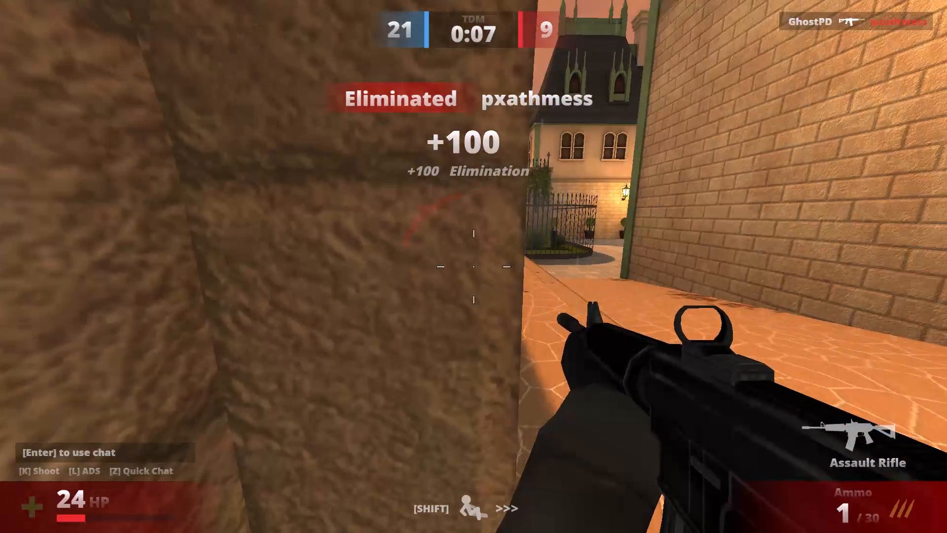
Retreat up the carpeted steps into the panelled hall while reloading the assault rifle.
key(d)
key(r)
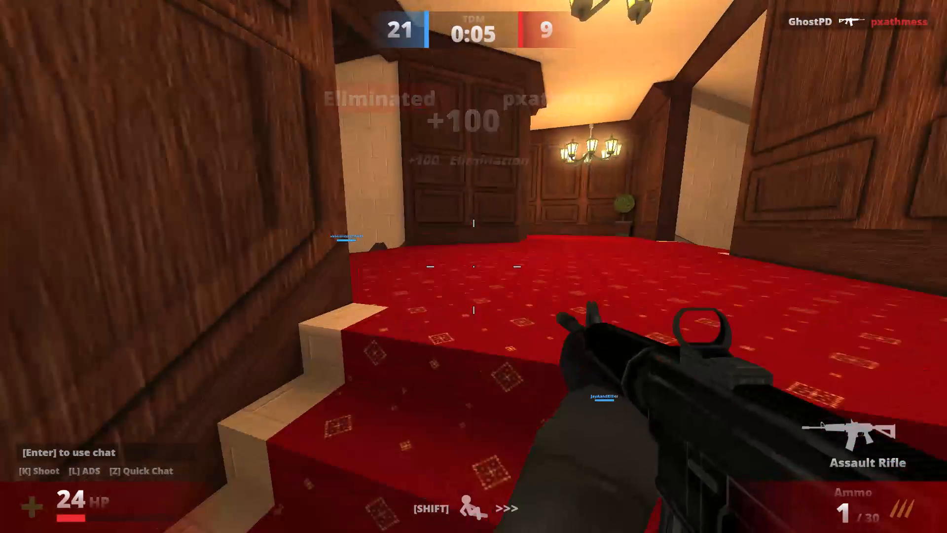
key(d)
key(d)
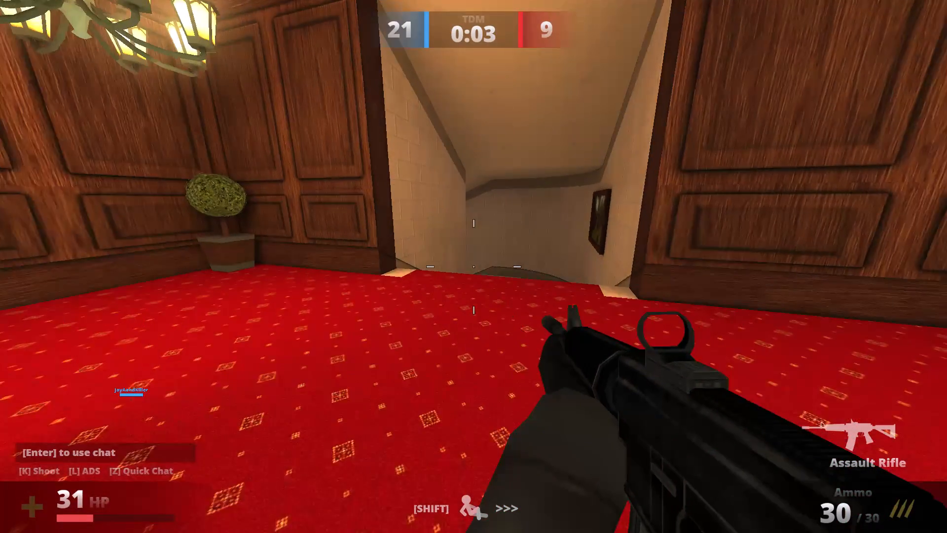
Head for the ledge above the fountain courtyard and shoot towards the enemy there until the round ends.
key(a)
key(s)
key(w)
key(d)
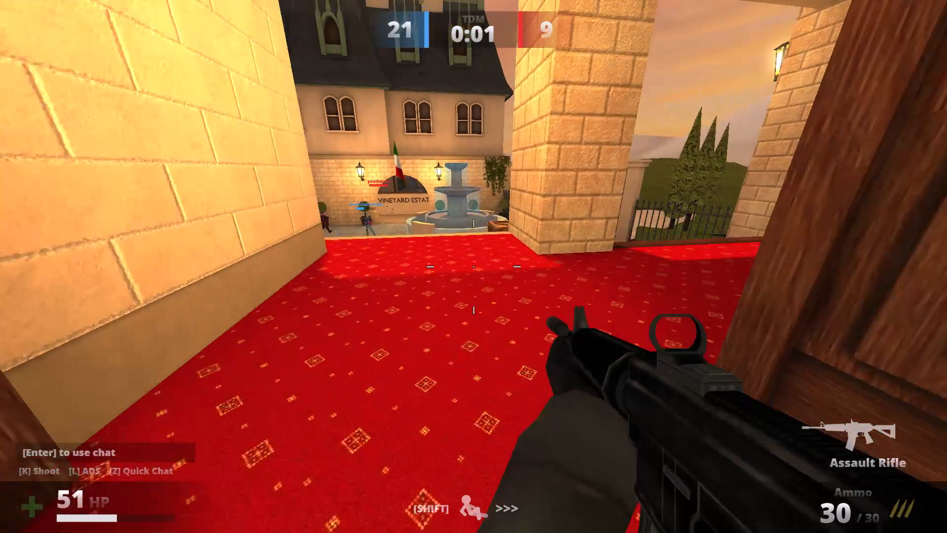
drag(2, 238, 6, 249)
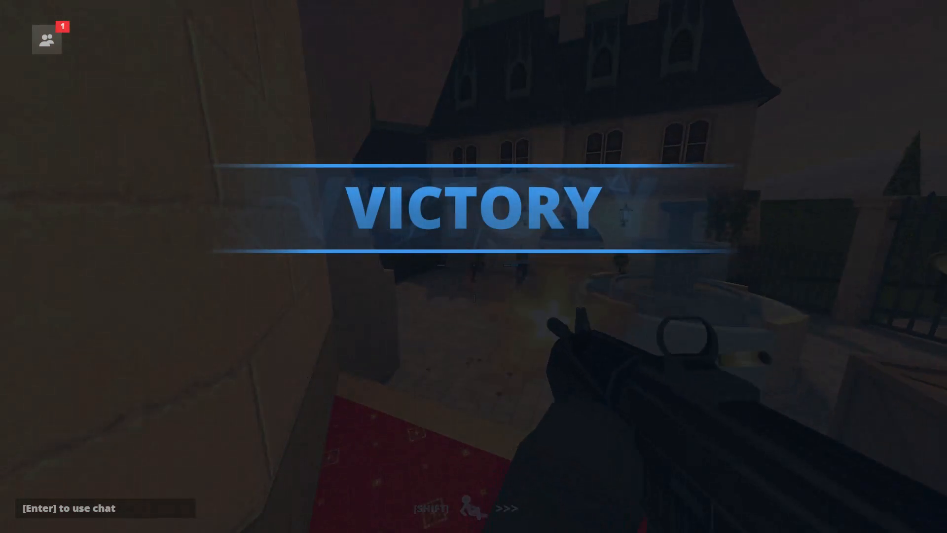
drag(6, 249, 492, 479)
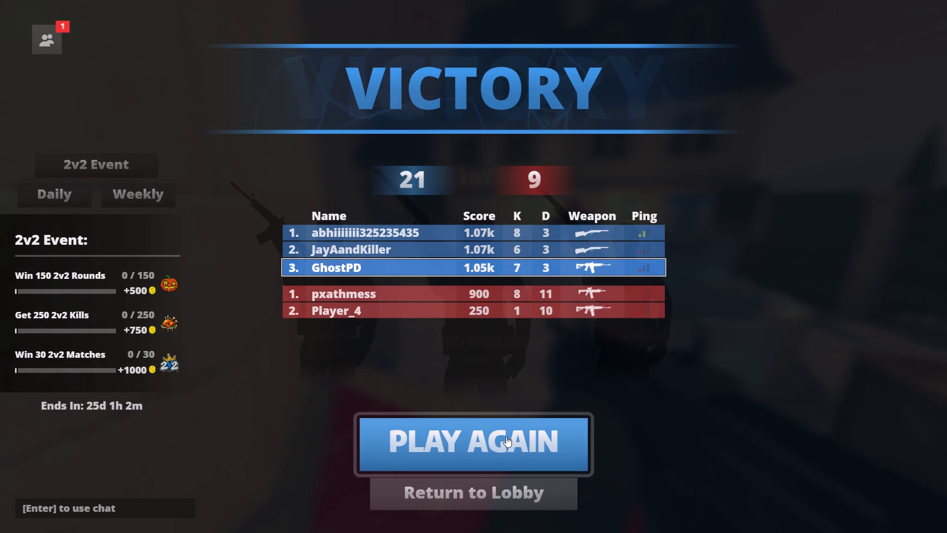
Exit the game's full-screen view and switch to the 1106 project in CapCut.
key(Escape)
click(506, 498)
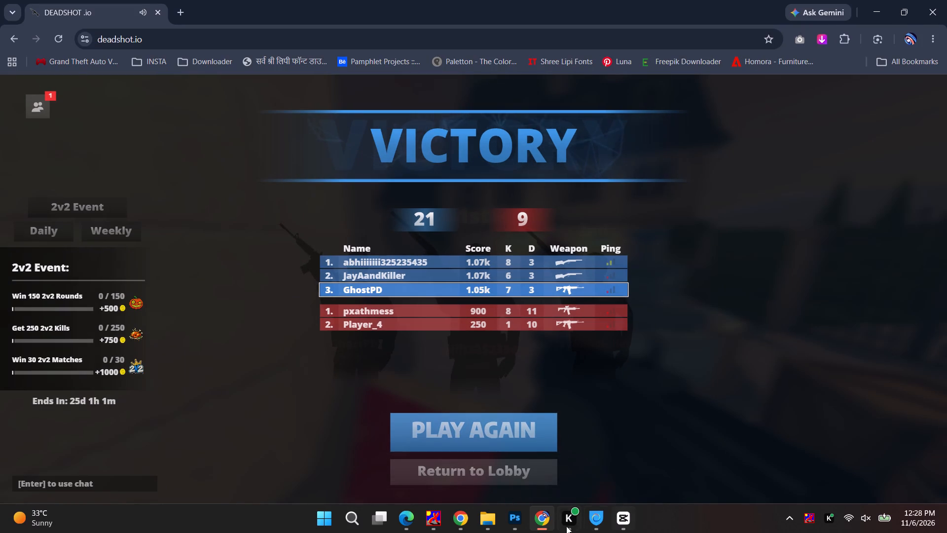
click(619, 526)
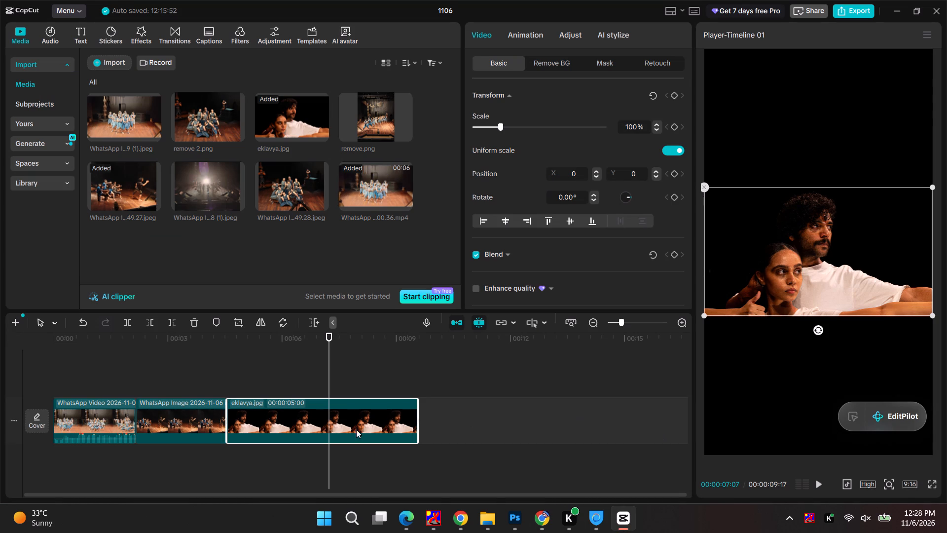
Shorten the last clip, eklavya.jpg, so the timeline ends at 00:00:05:16, and play from the start.
drag(419, 415, 262, 422)
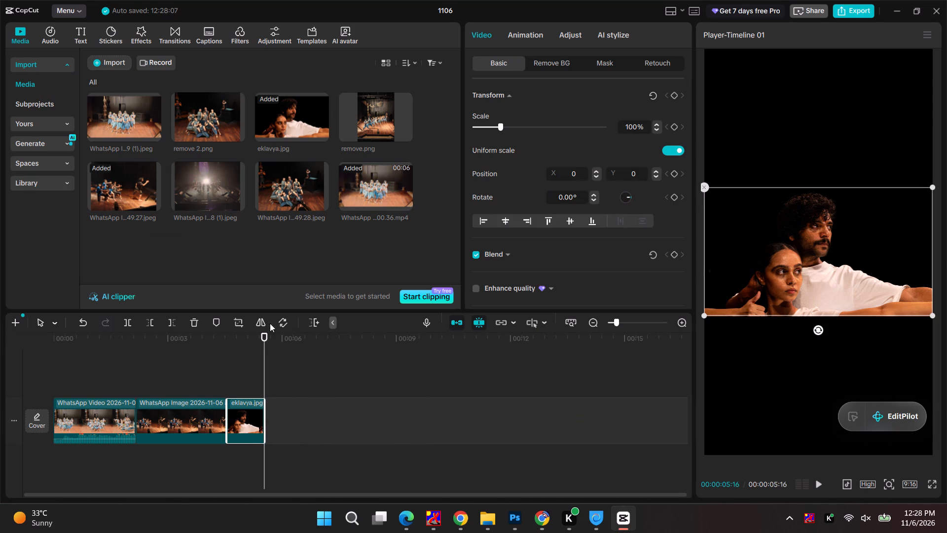
drag(259, 332, 186, 348)
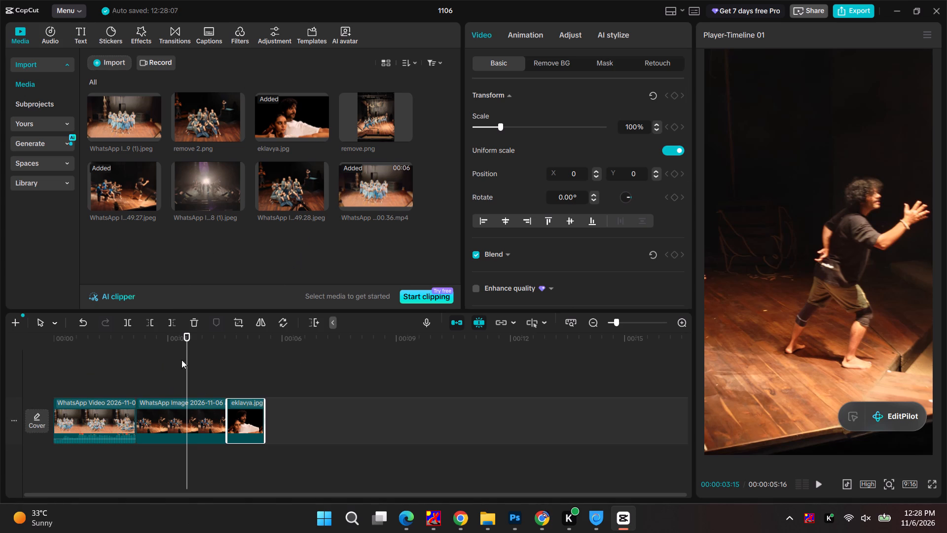
drag(188, 332, 40, 346)
key(space)
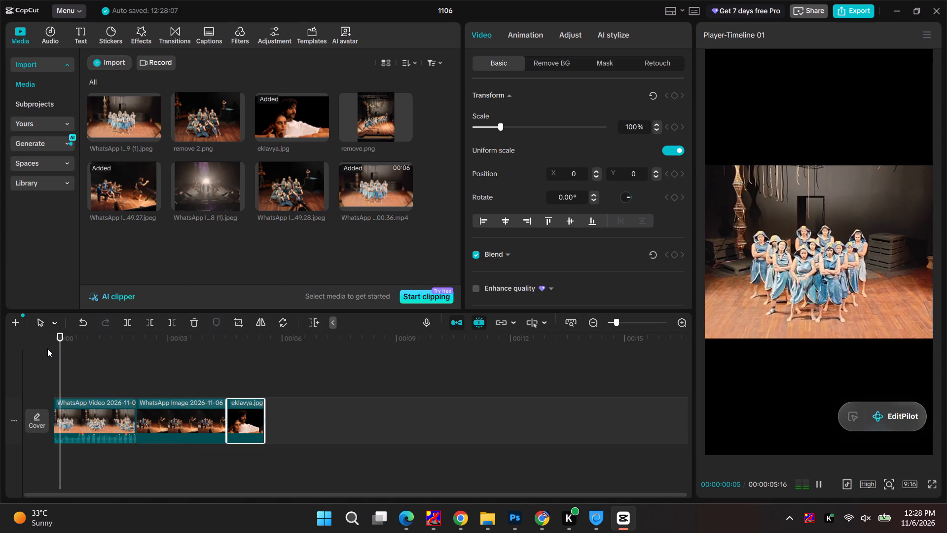
Shift the first video clip horizontally in the frame to position X 134 and replay the timeline from the start.
click(841, 260)
drag(800, 268, 814, 266)
drag(85, 333, 11, 338)
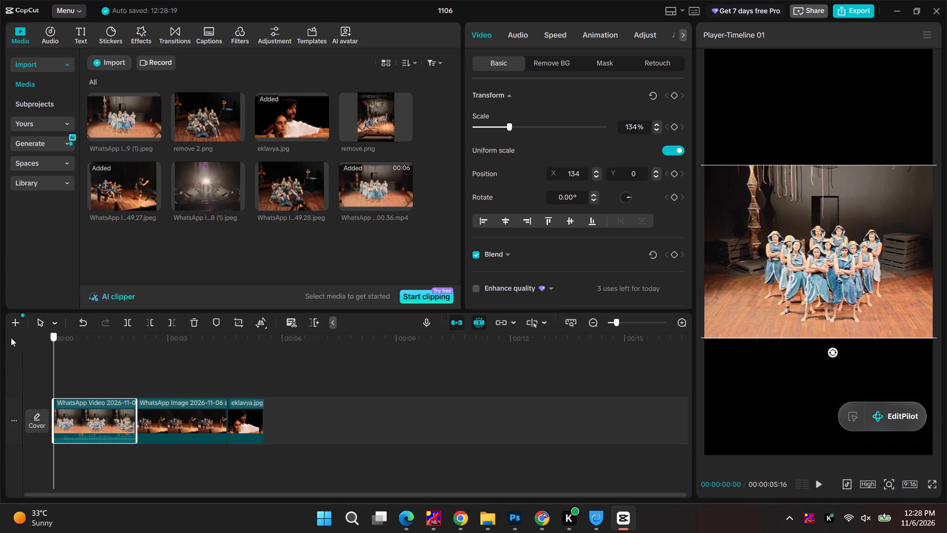
drag(11, 338, 8, 338)
key(space)
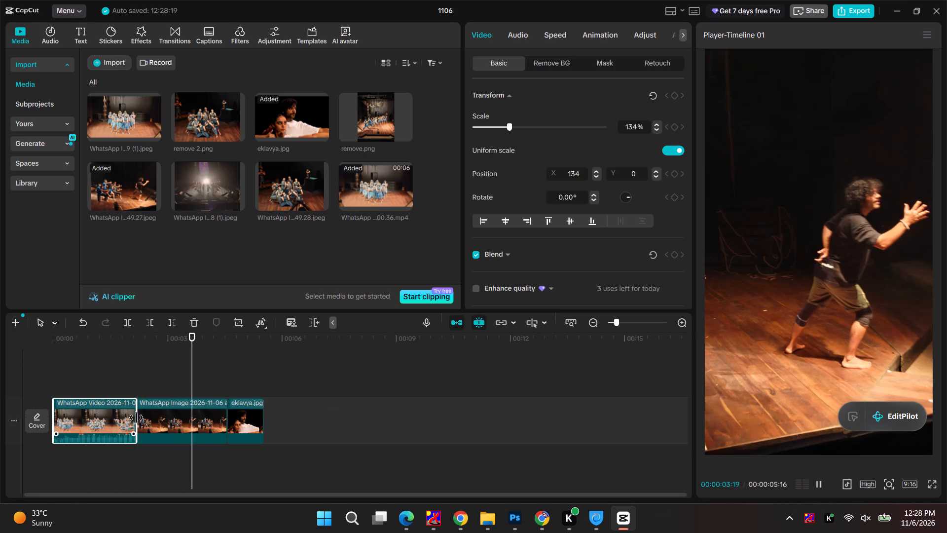
Trim the end of the first video clip back to about 00:00:02:03 and replay the timeline from the start.
drag(137, 415, 132, 413)
drag(61, 332, 29, 336)
key(space)
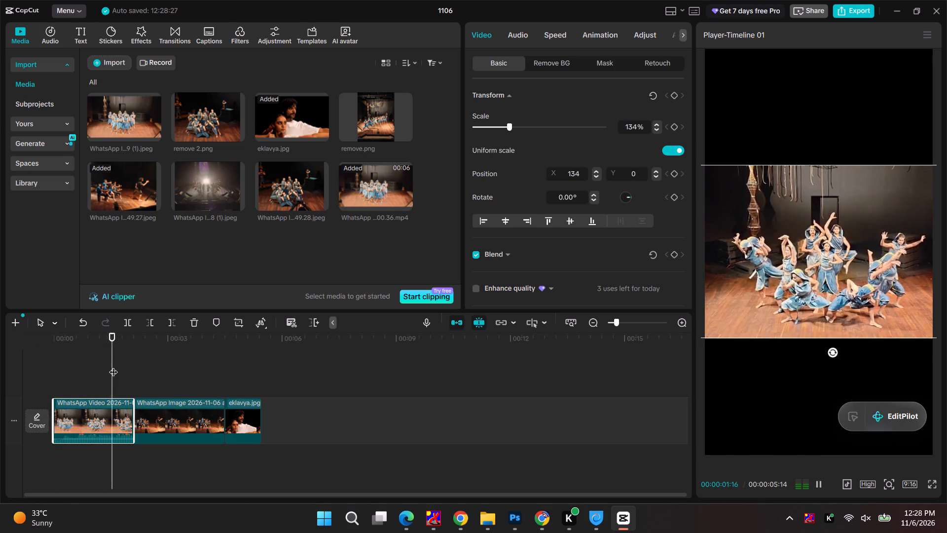
Park the playhead on the cut after the first clip at 00:00:02:03 and search the transitions for PULL.
drag(128, 365, 124, 364)
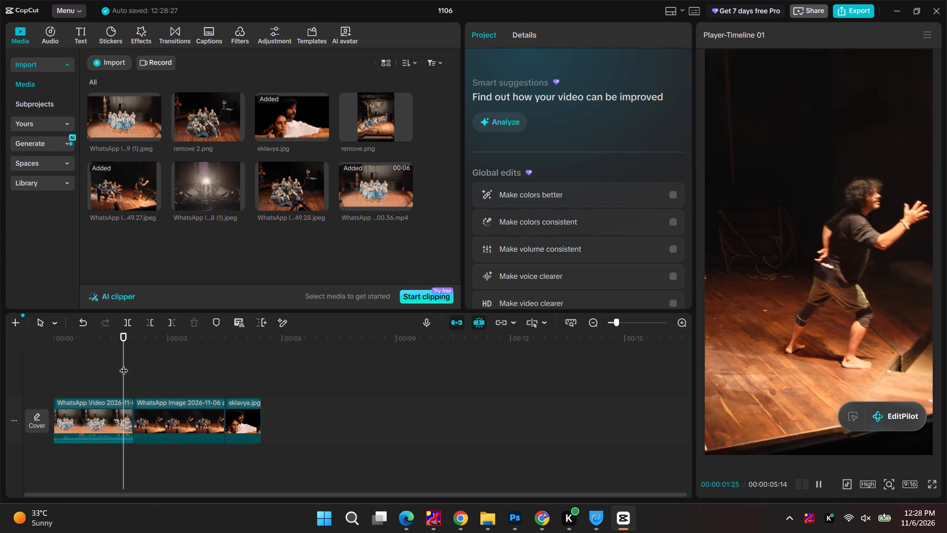
drag(122, 335, 131, 331)
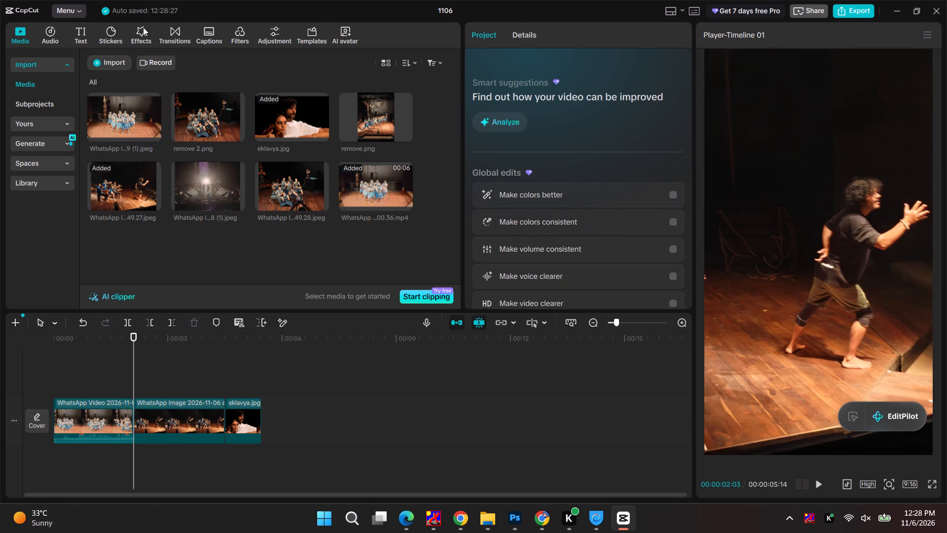
drag(200, 26, 192, 30)
click(170, 30)
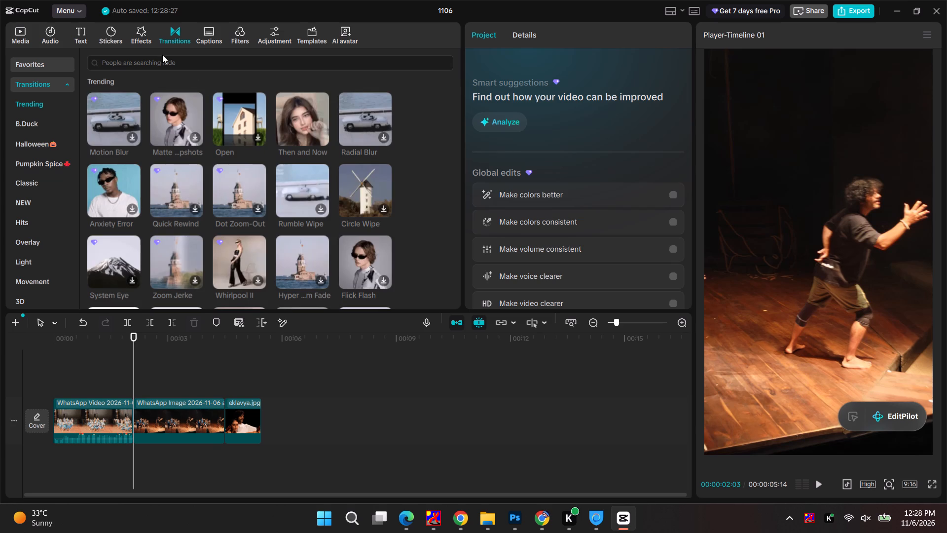
click(162, 57)
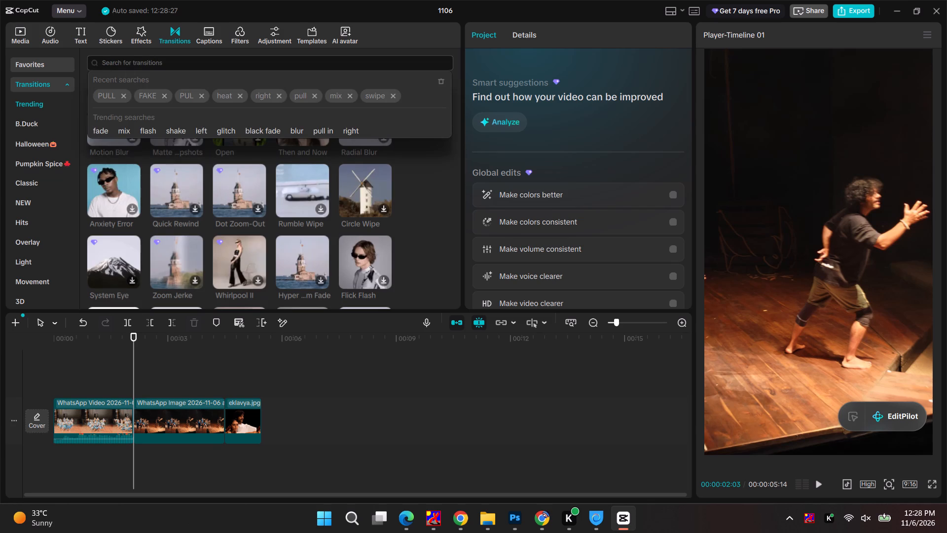
click(104, 94)
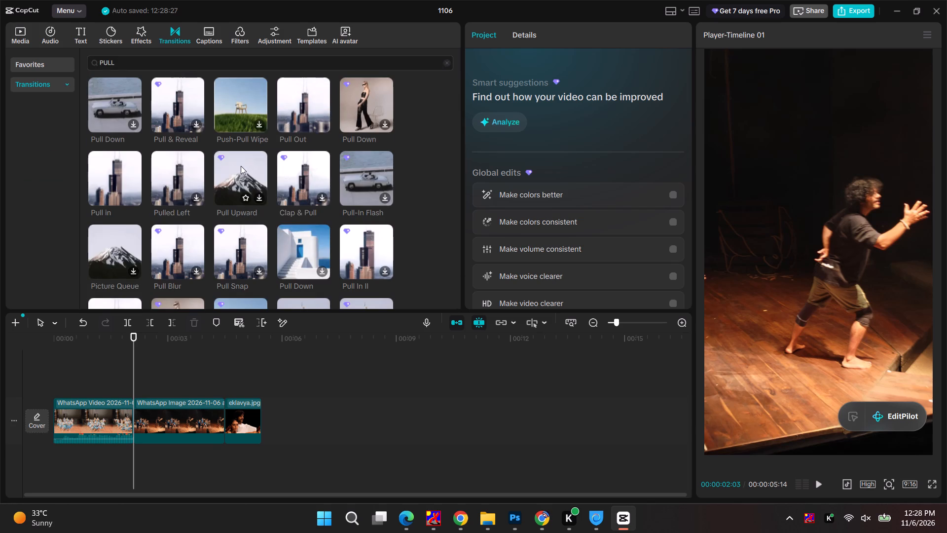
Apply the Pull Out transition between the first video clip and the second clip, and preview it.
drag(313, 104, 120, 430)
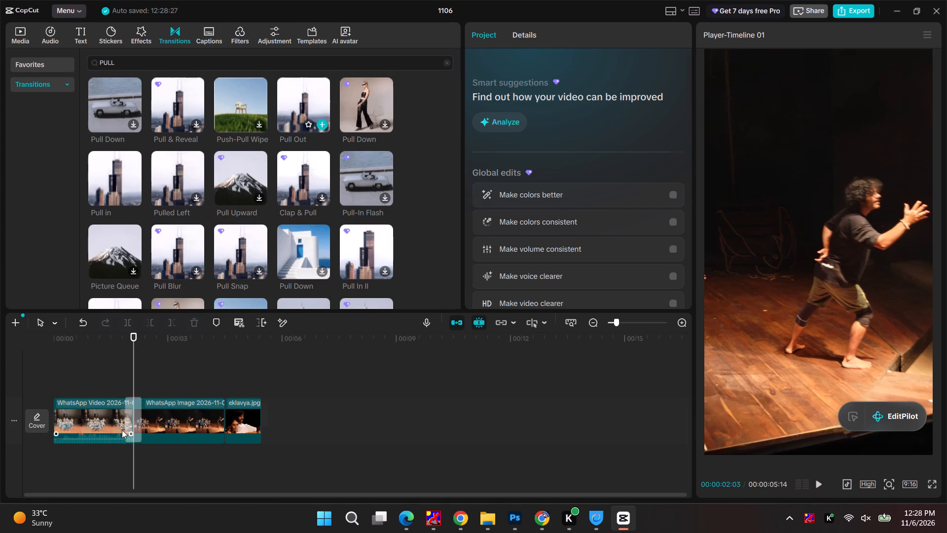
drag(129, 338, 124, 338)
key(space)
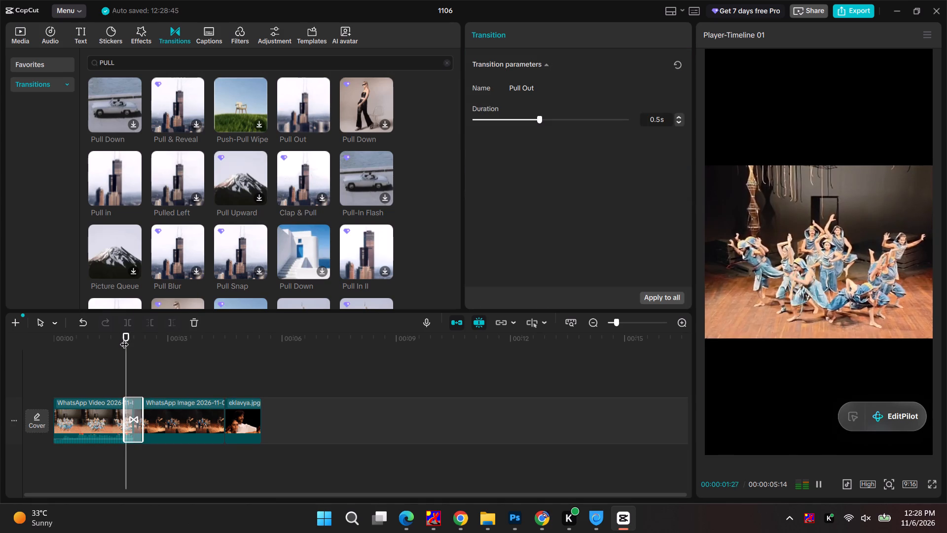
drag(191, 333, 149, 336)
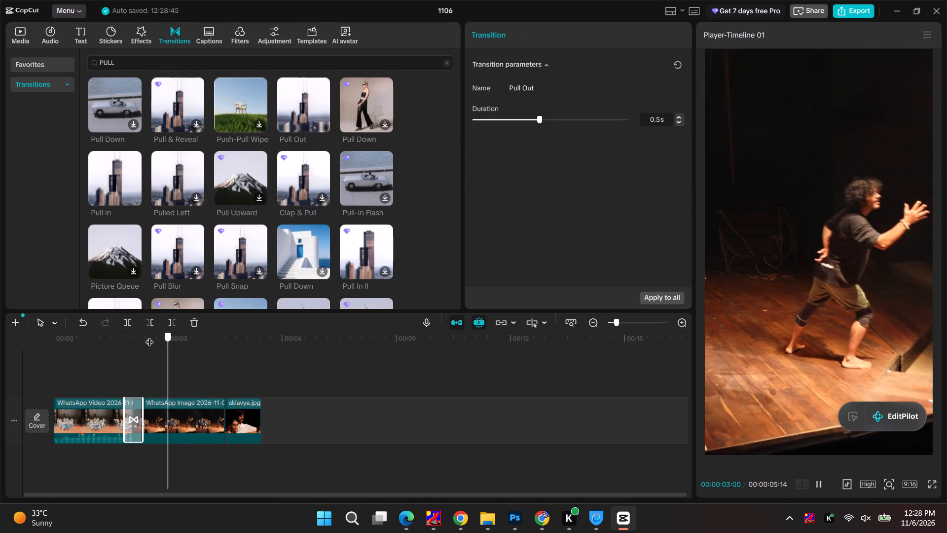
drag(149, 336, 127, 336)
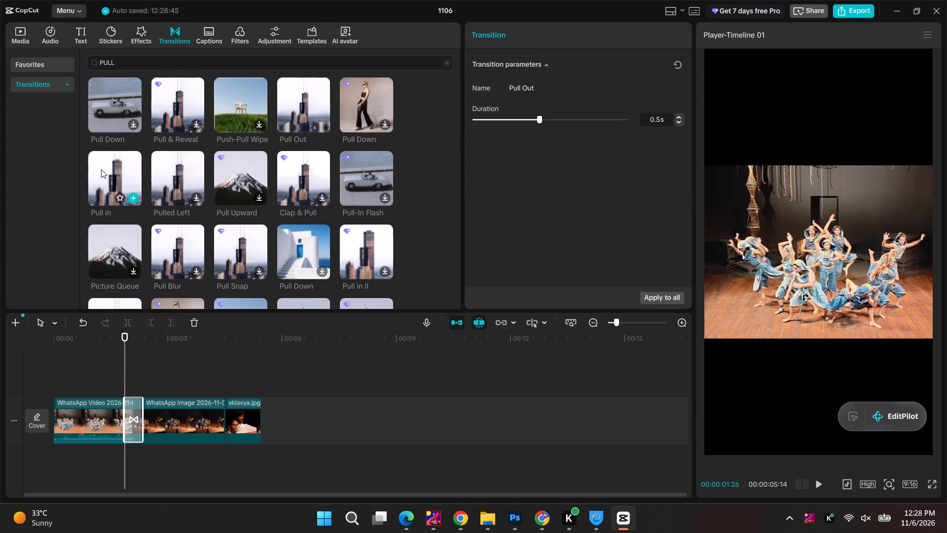
Replace the transition between the first and second clips with Pull in and preview it.
drag(104, 176, 119, 423)
drag(123, 333, 122, 333)
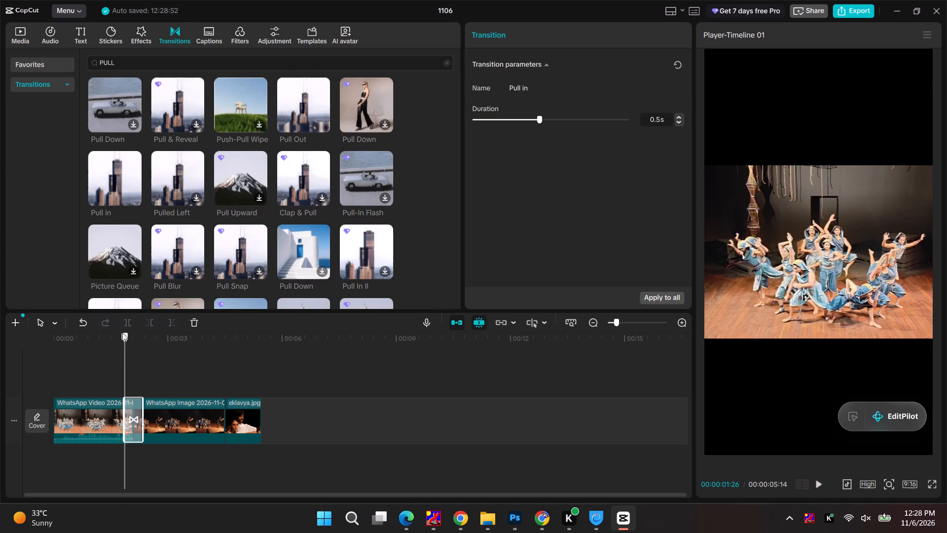
drag(122, 333, 111, 334)
key(space)
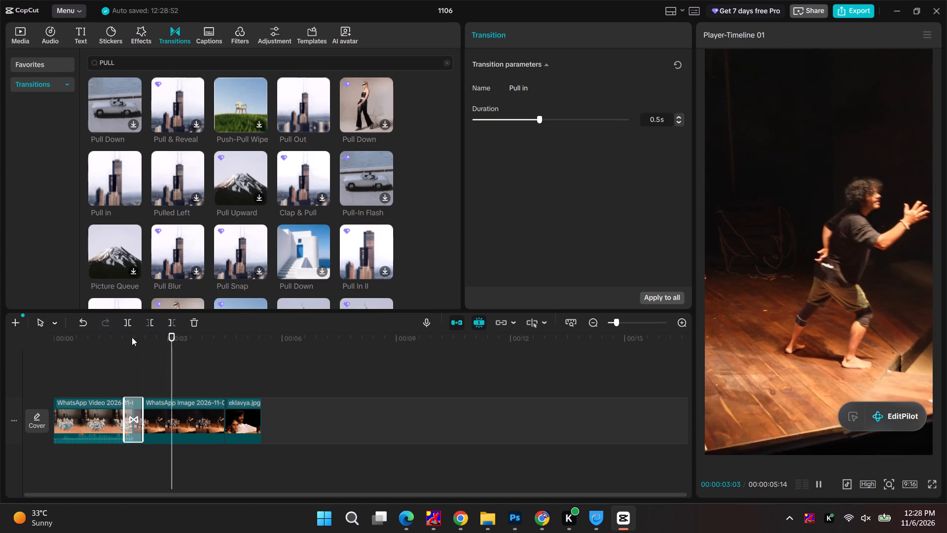
Lengthen the Pull in transition between the first two clips to 0.8 s.
drag(123, 411, 118, 411)
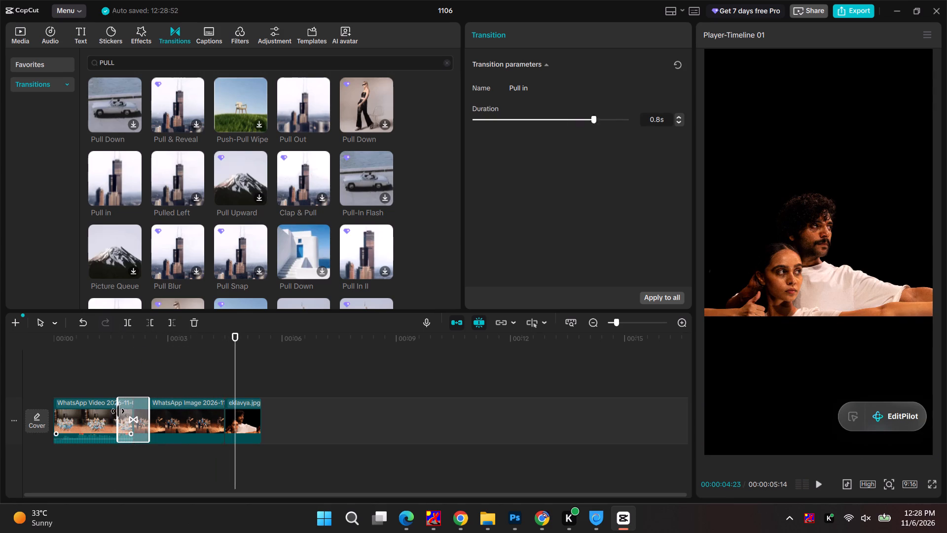
Lengthen the Pull in transition between the first two clips to 1.0 s, playing it back before and after.
drag(118, 411, 117, 411)
click(95, 351)
key(space)
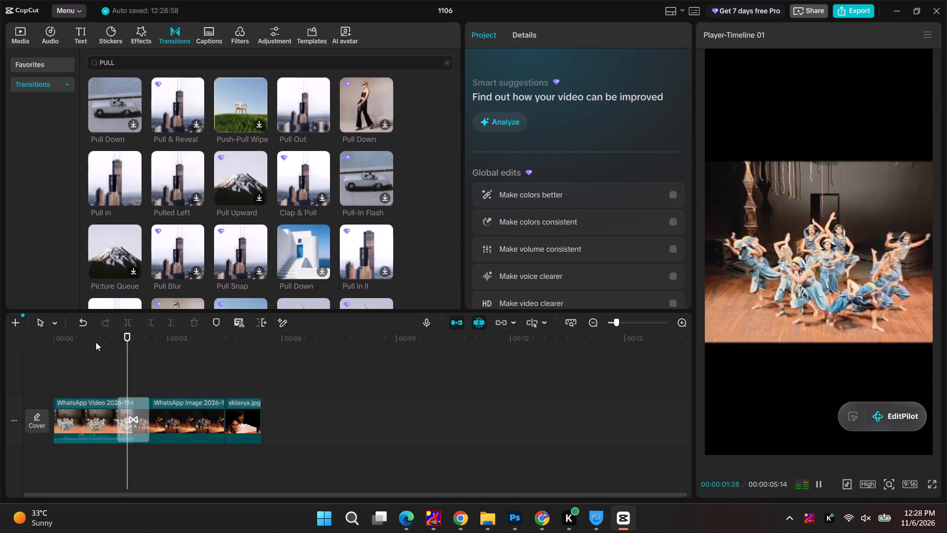
drag(106, 335, 67, 340)
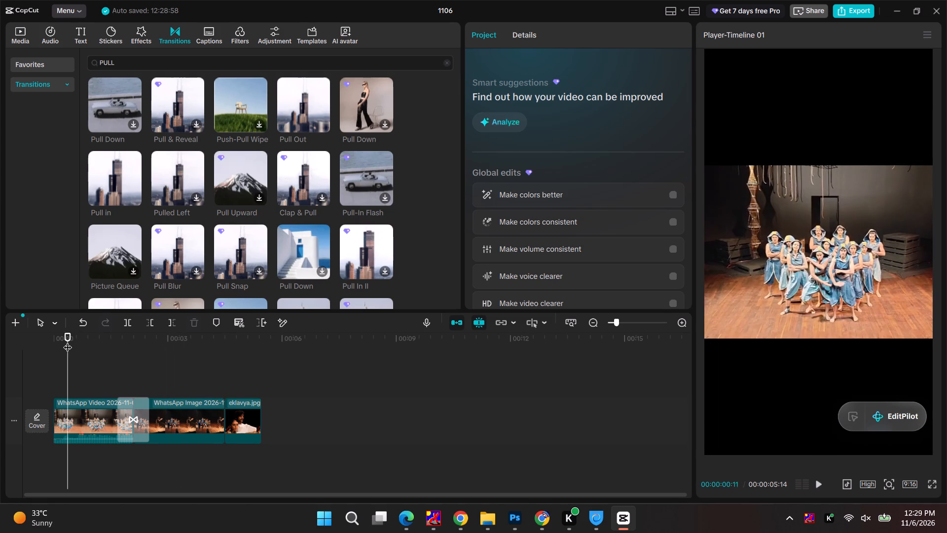
key(space)
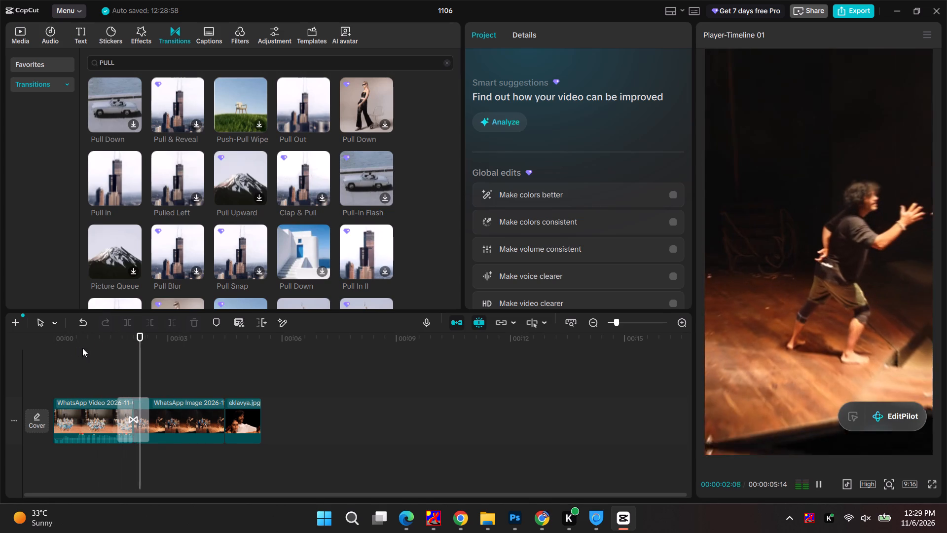
drag(118, 426, 110, 426)
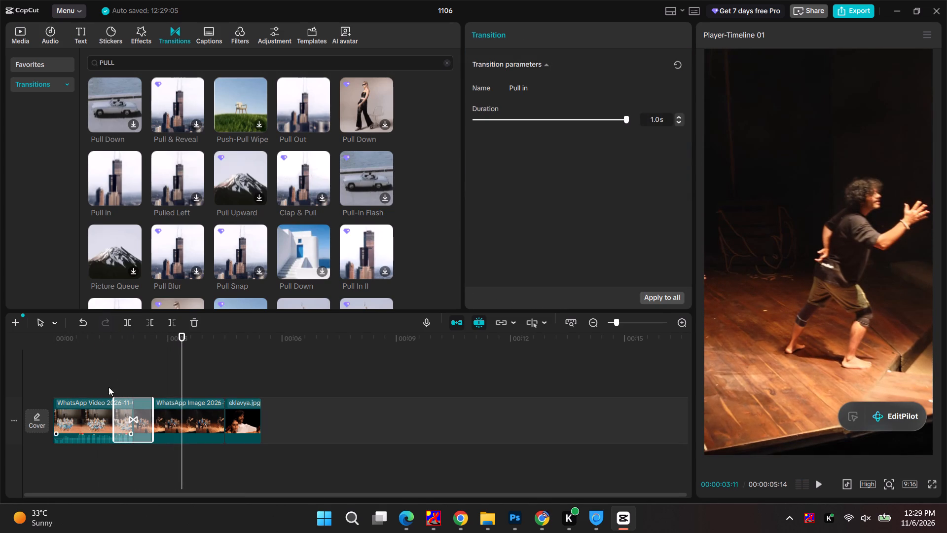
click(96, 328)
click(93, 338)
key(space)
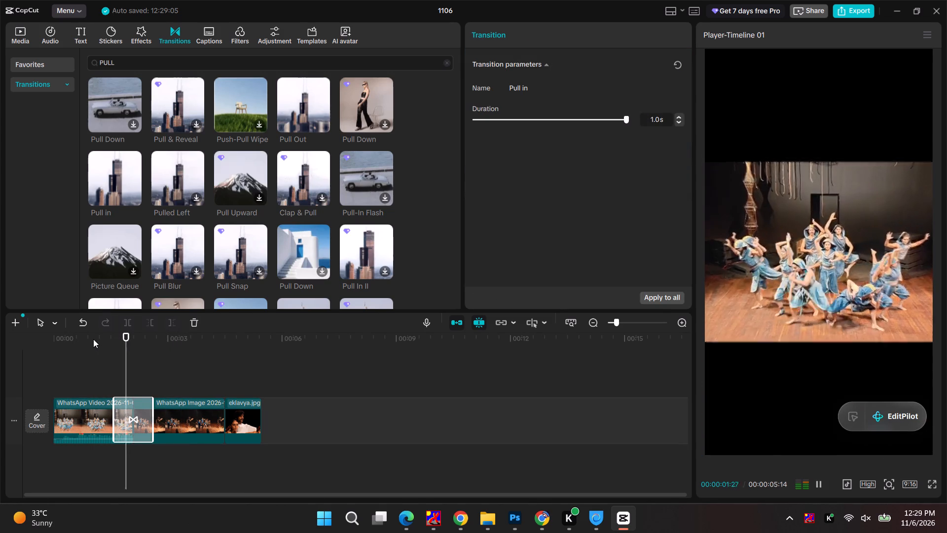
drag(113, 413, 96, 412)
Trim the start of the first video clip so it lasts about 00:00:02:00, and preview the transition into the second clip.
click(53, 420)
click(58, 418)
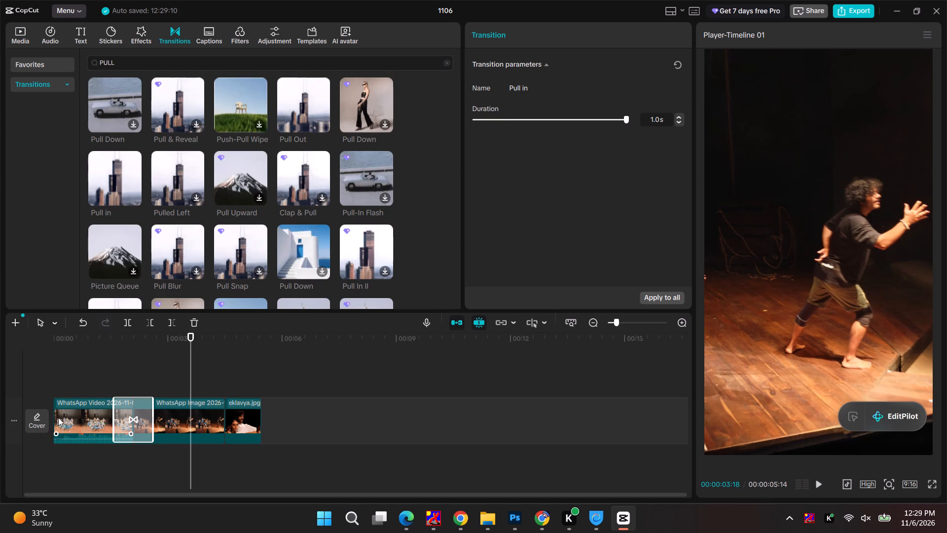
drag(52, 419, 58, 419)
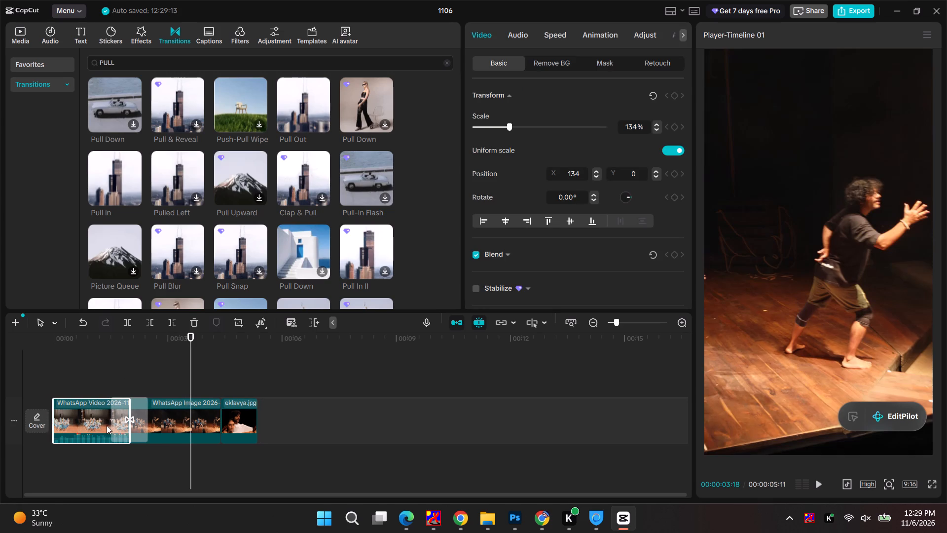
click(118, 406)
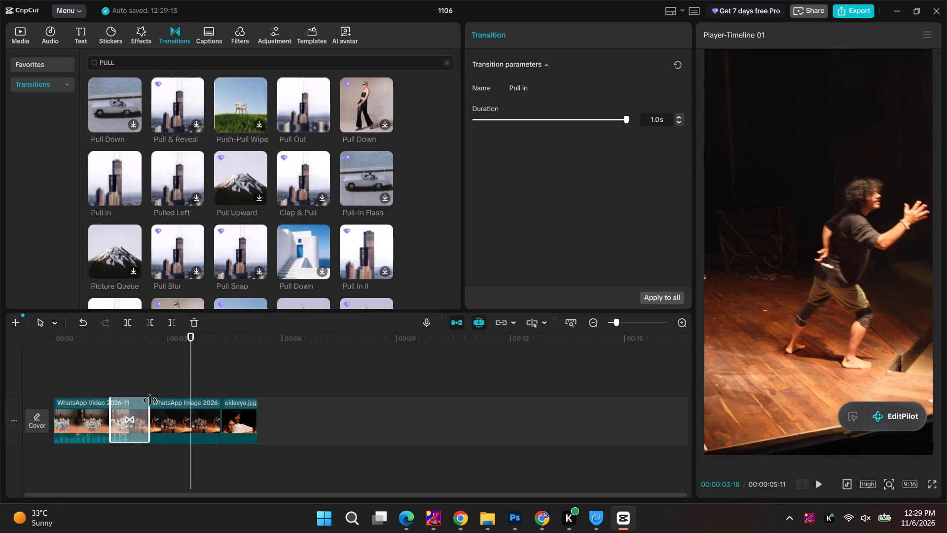
drag(150, 409, 161, 407)
drag(187, 333, 148, 343)
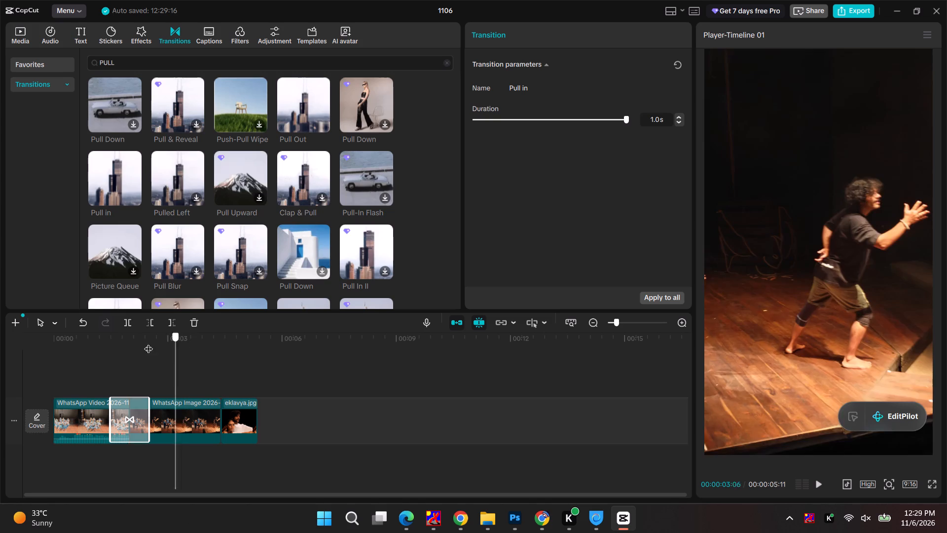
drag(148, 343, 109, 351)
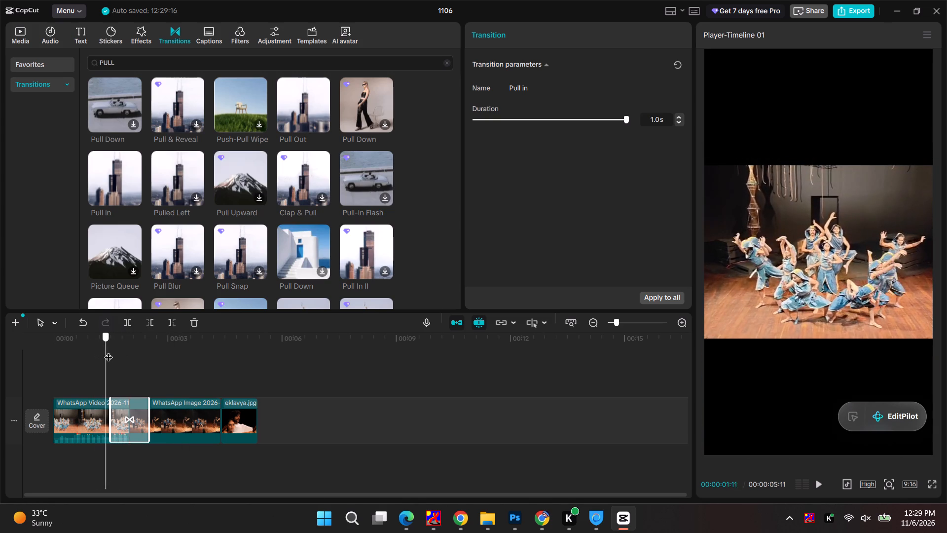
drag(109, 351, 104, 350)
key(space)
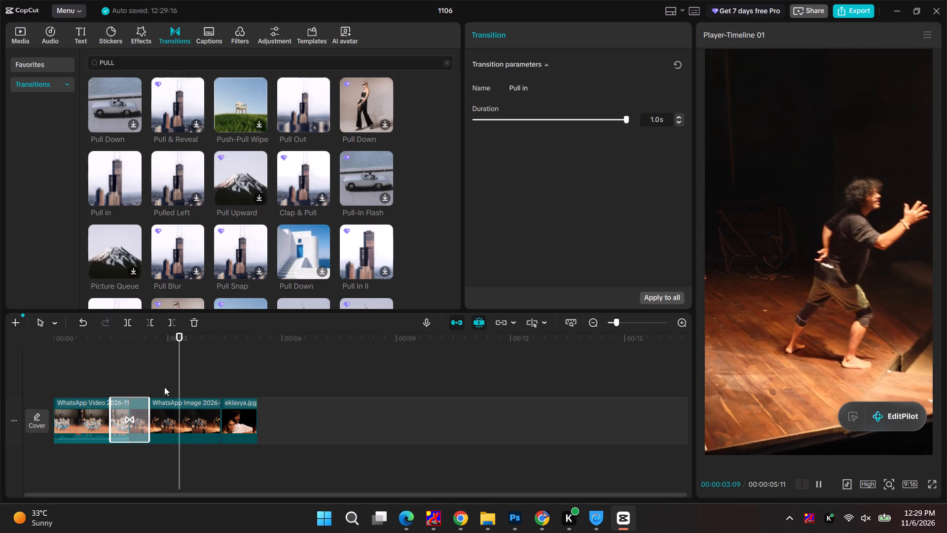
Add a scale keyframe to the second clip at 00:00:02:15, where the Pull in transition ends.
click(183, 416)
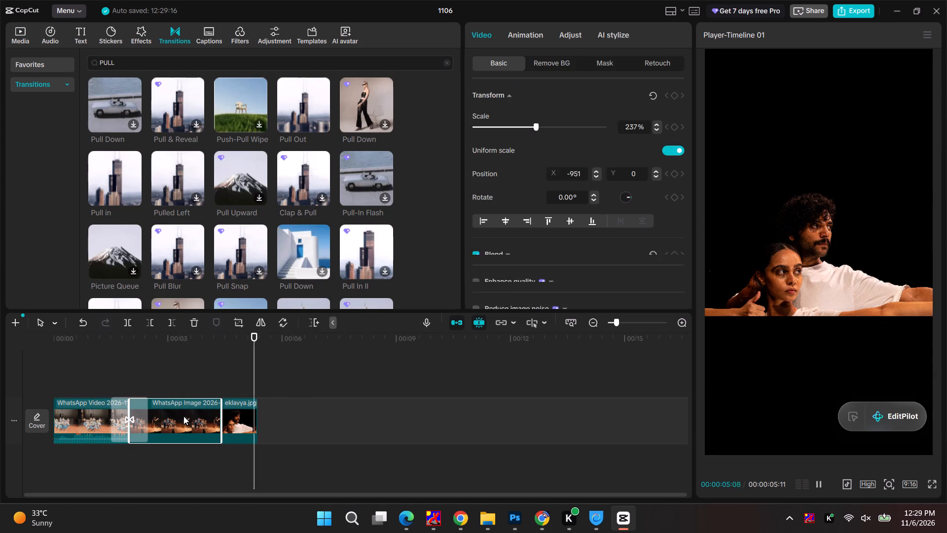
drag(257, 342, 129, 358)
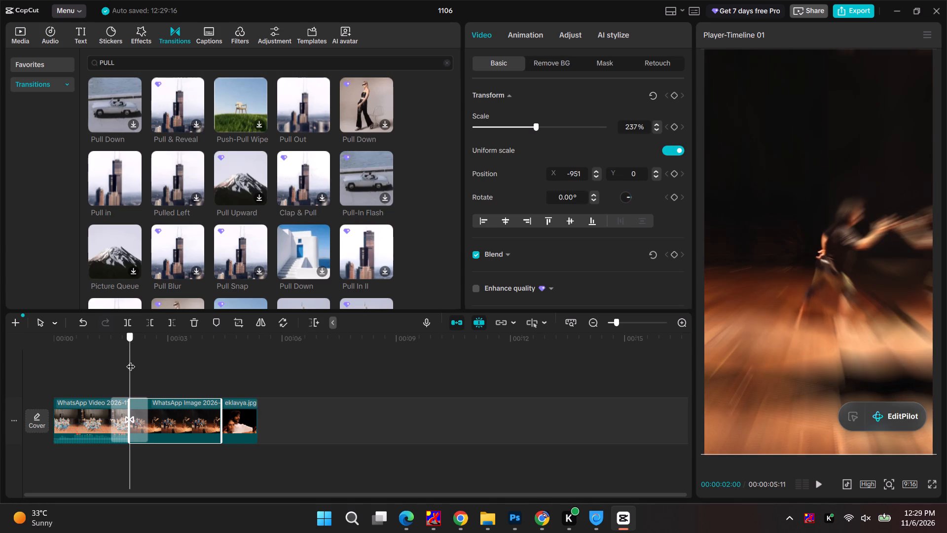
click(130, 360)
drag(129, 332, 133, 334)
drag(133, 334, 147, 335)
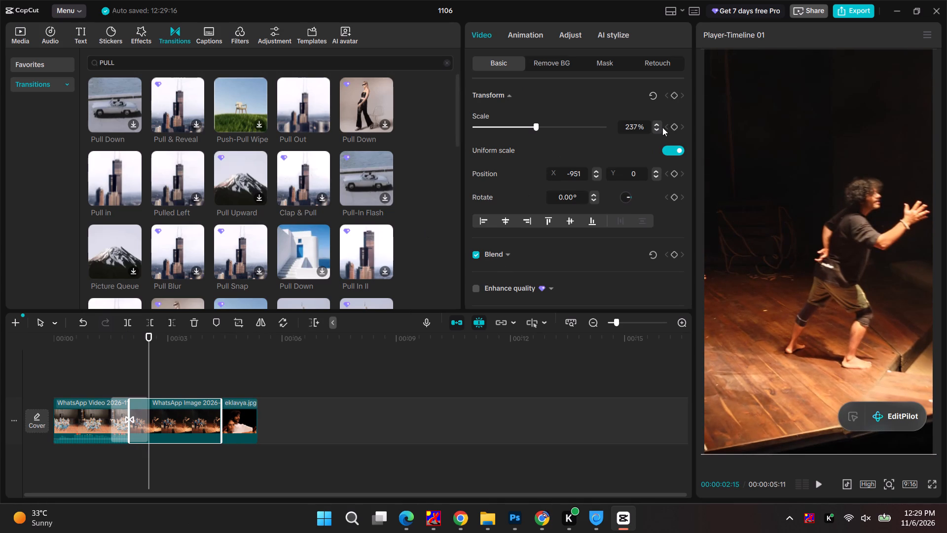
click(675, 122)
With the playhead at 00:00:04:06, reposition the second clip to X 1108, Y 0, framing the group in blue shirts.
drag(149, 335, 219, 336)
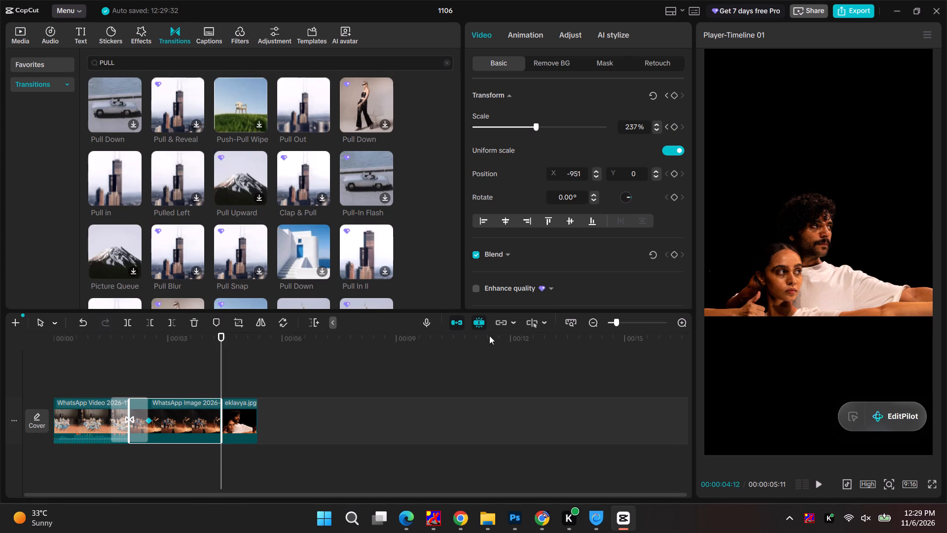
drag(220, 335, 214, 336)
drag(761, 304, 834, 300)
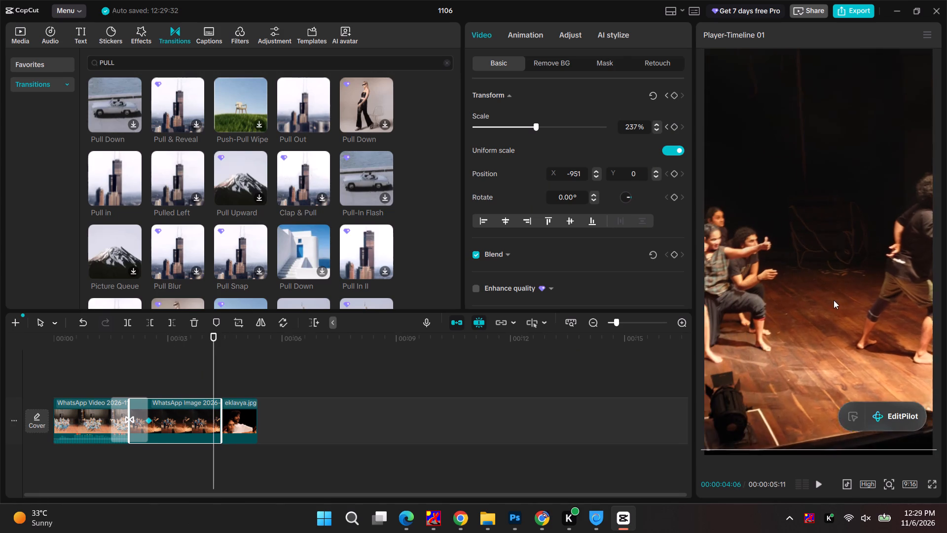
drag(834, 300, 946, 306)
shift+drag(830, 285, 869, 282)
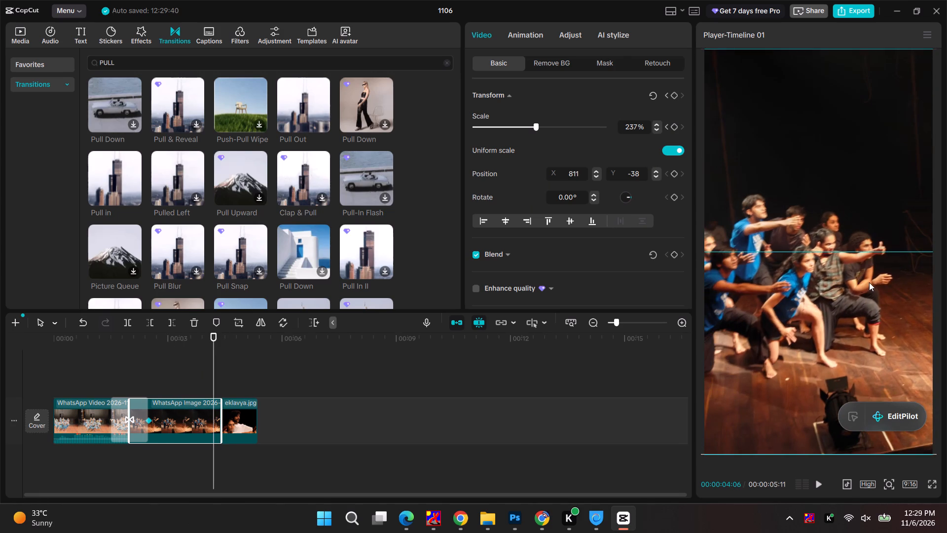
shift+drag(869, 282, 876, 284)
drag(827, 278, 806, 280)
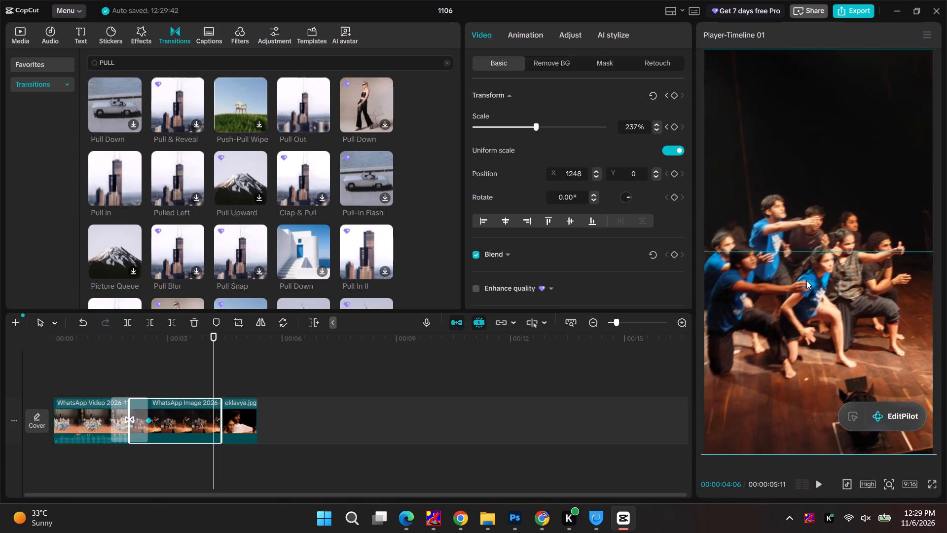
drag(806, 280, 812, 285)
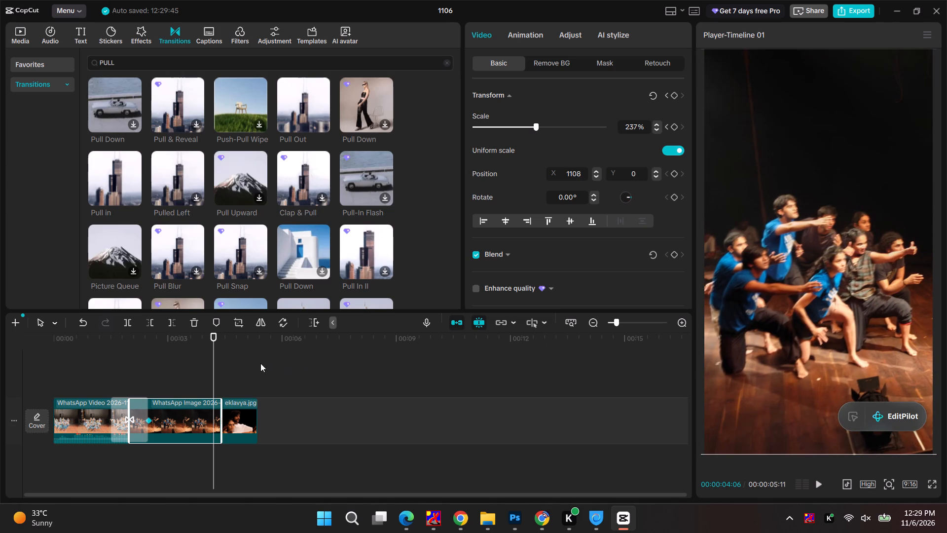
Add a scale keyframe at the end of the second clip, at 00:00:04:12.
drag(213, 334, 219, 334)
click(674, 128)
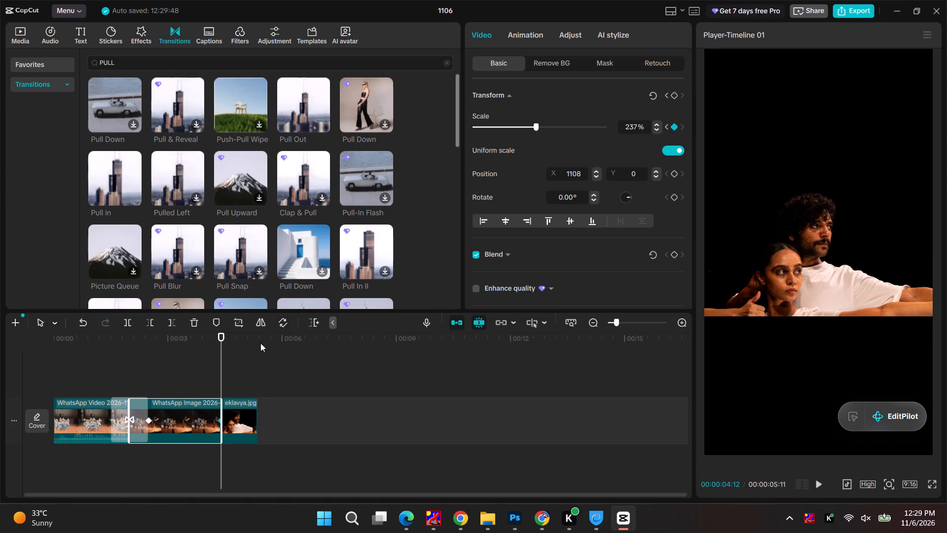
Preview the second clip, and reposition it at 00:00:02:15 to X -1277, Y 0, framing the lone standing performer.
drag(218, 335, 182, 336)
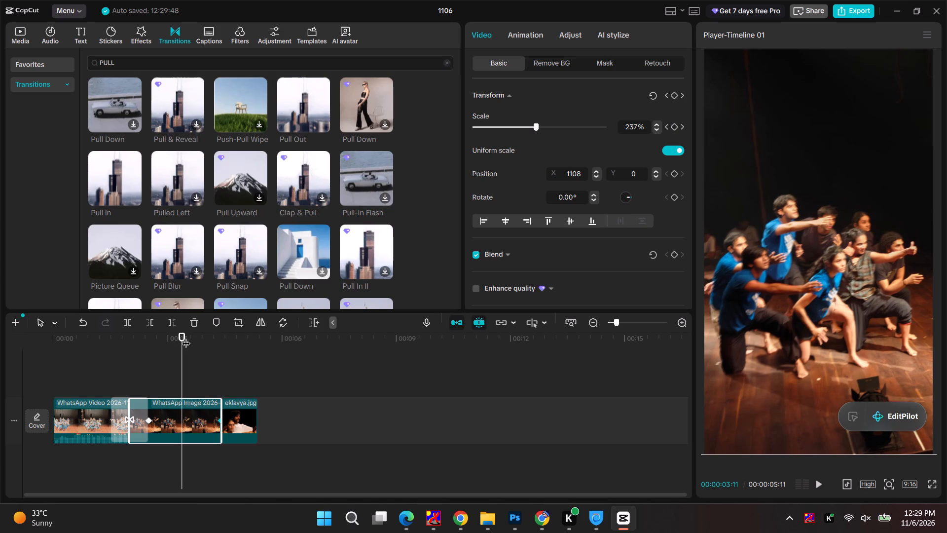
drag(183, 336, 145, 341)
key(space)
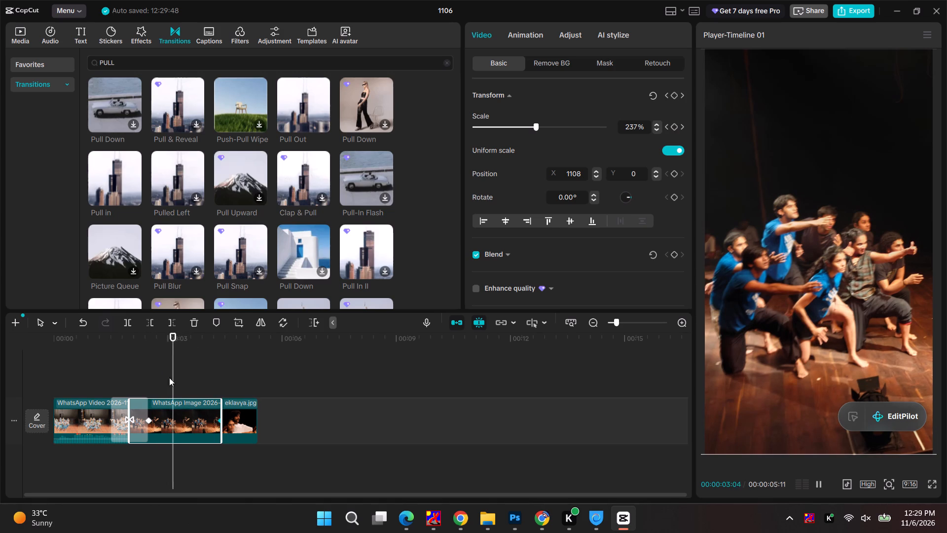
click(146, 419)
drag(195, 336, 148, 347)
click(157, 426)
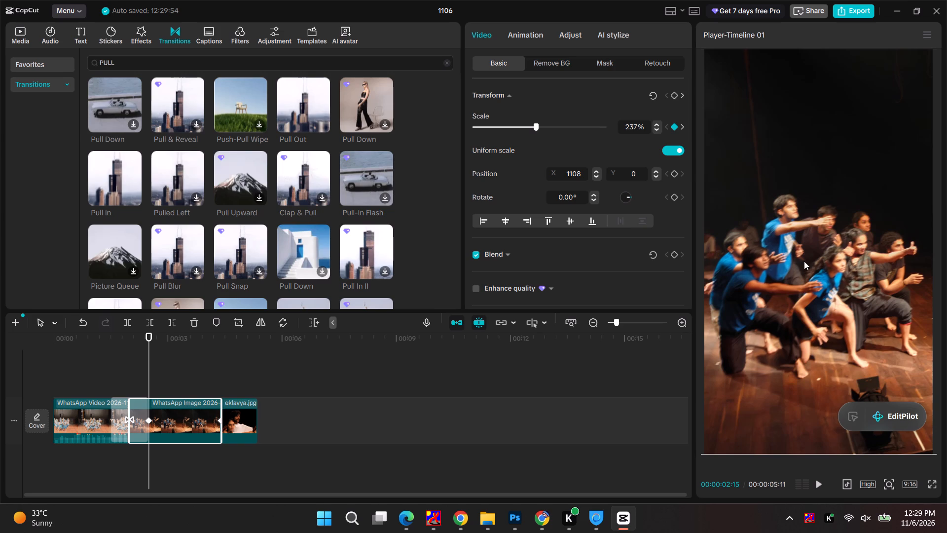
drag(825, 263, 711, 263)
drag(847, 262, 757, 263)
drag(855, 267, 767, 267)
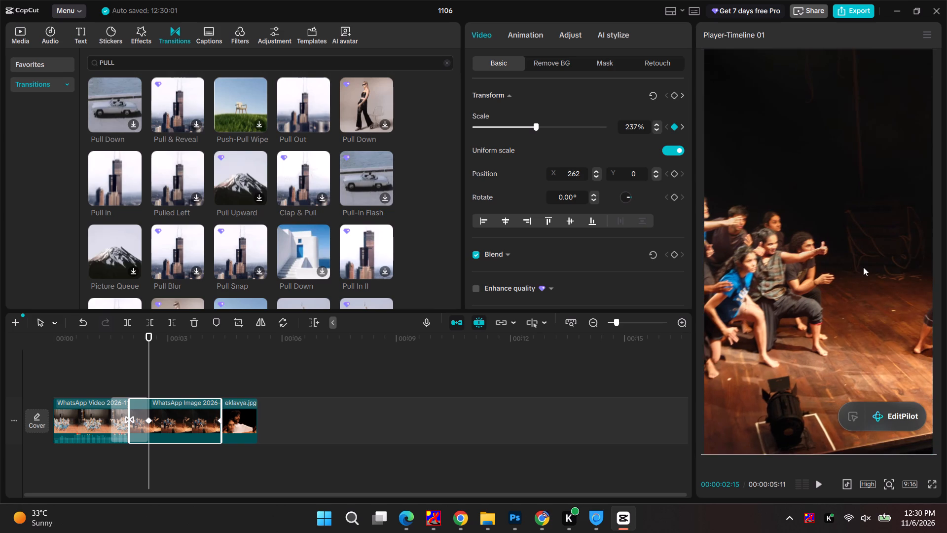
drag(863, 267, 745, 266)
drag(874, 270, 830, 272)
Add a scale keyframe to the second clip at 00:00:04:06, shortly before its end.
drag(148, 337, 182, 337)
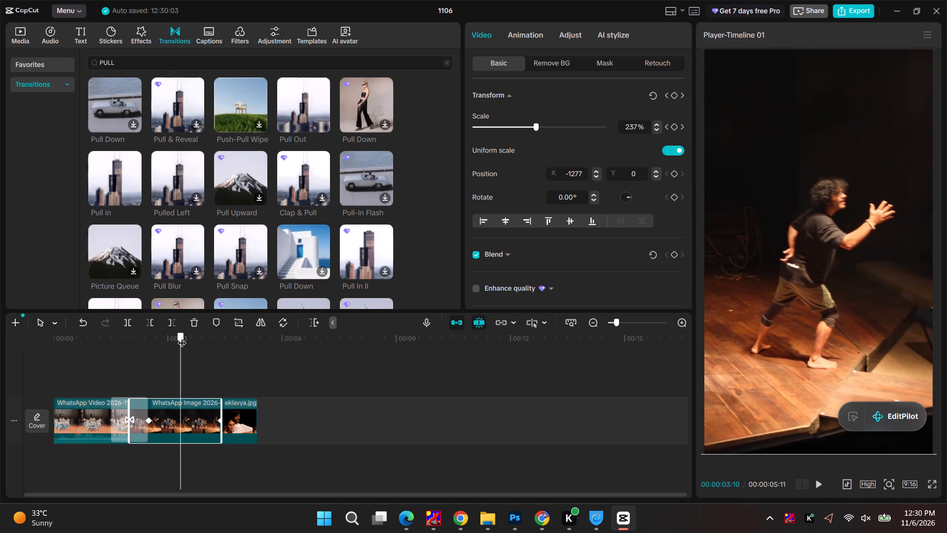
drag(182, 337, 214, 336)
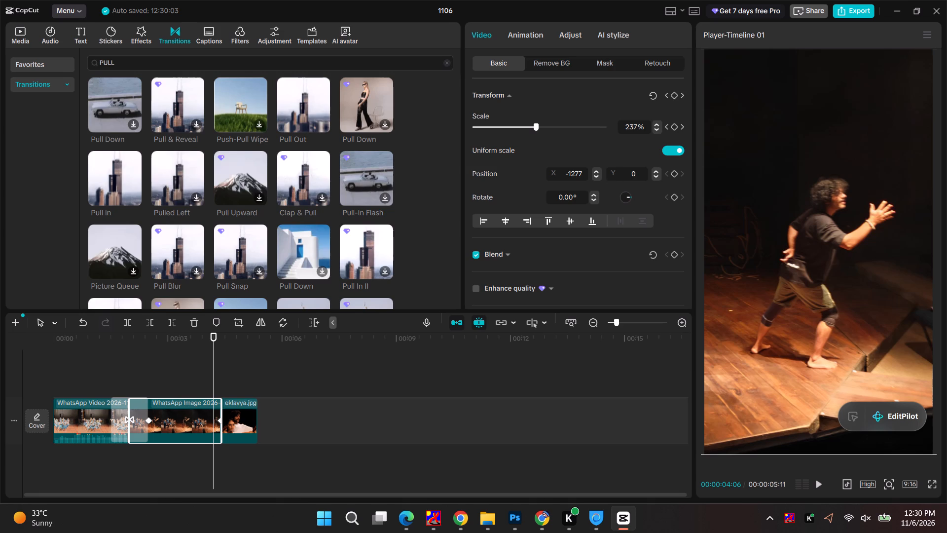
ctrl+scroll(202, 420, up, 6)
ctrl+scroll(254, 428, up, 5)
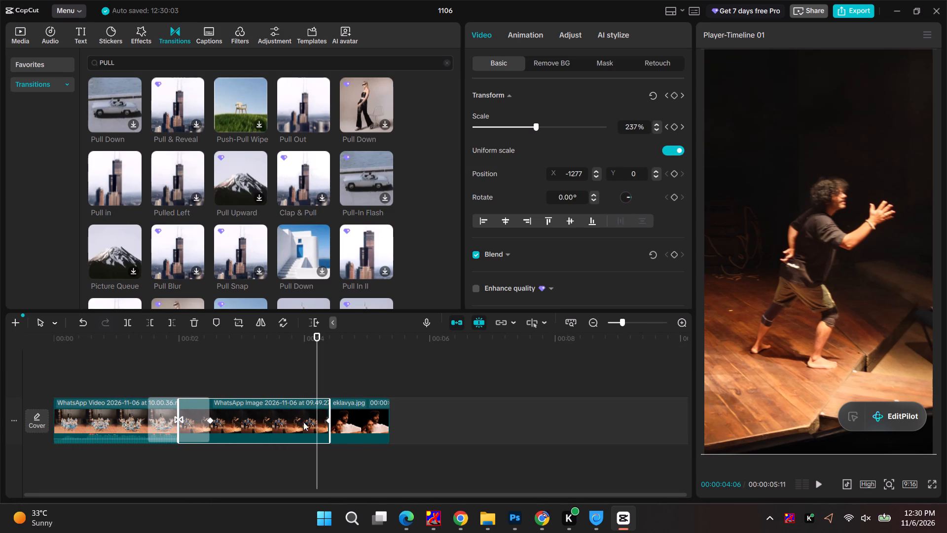
click(674, 128)
Replace the second clip's scale keyframe at 00:00:02:15 with a position keyframe.
drag(316, 336, 208, 340)
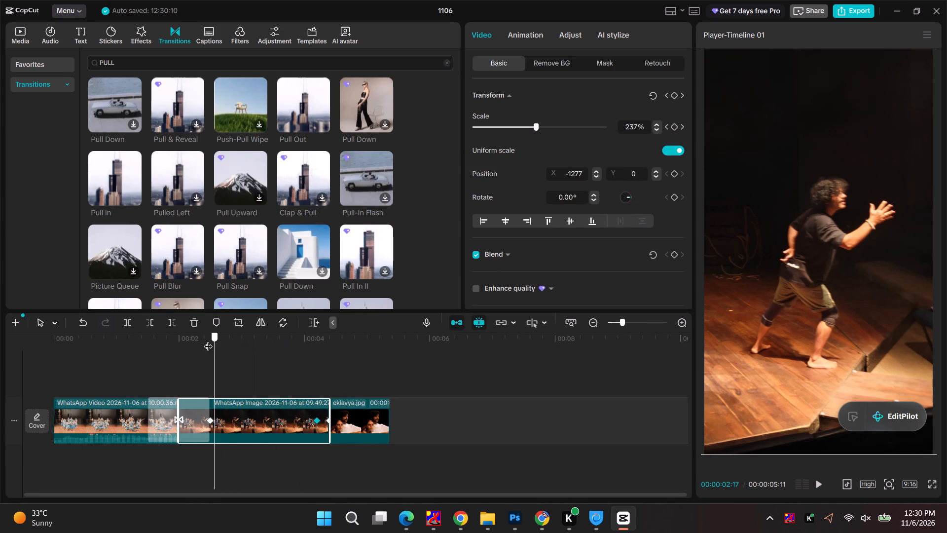
drag(208, 340, 214, 343)
click(210, 420)
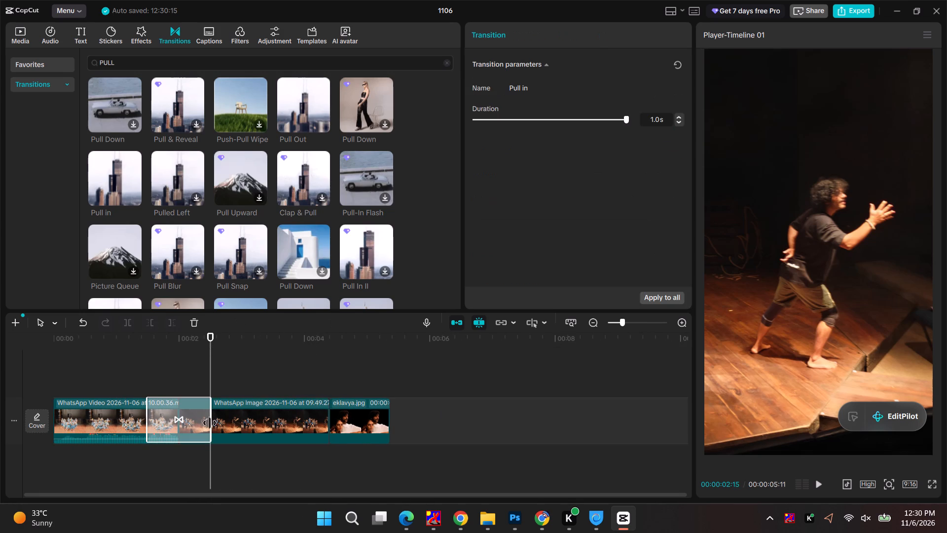
ctrl+scroll(209, 426, up, 14)
click(283, 423)
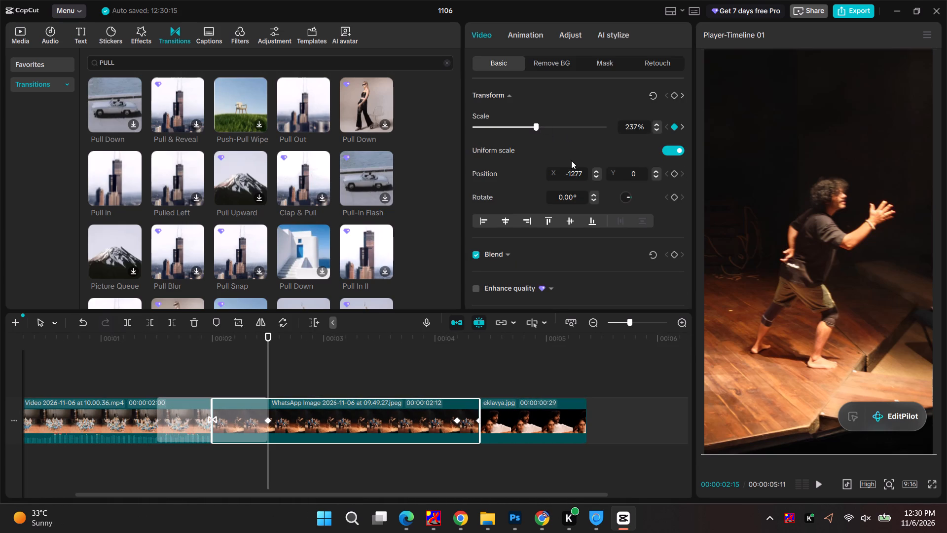
click(672, 125)
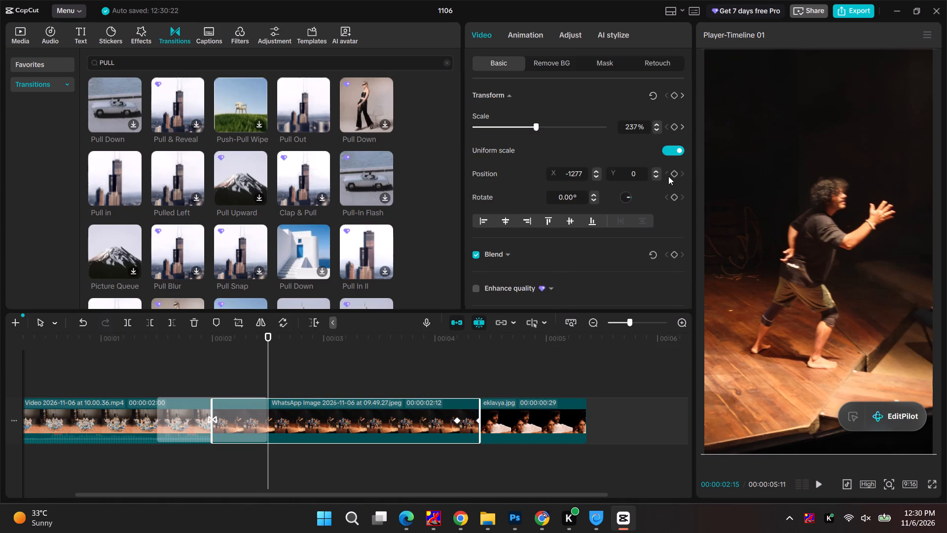
click(671, 174)
Delete the second clip's scale keyframes at 00:00:04:06 and 00:00:04:12.
drag(270, 333, 458, 330)
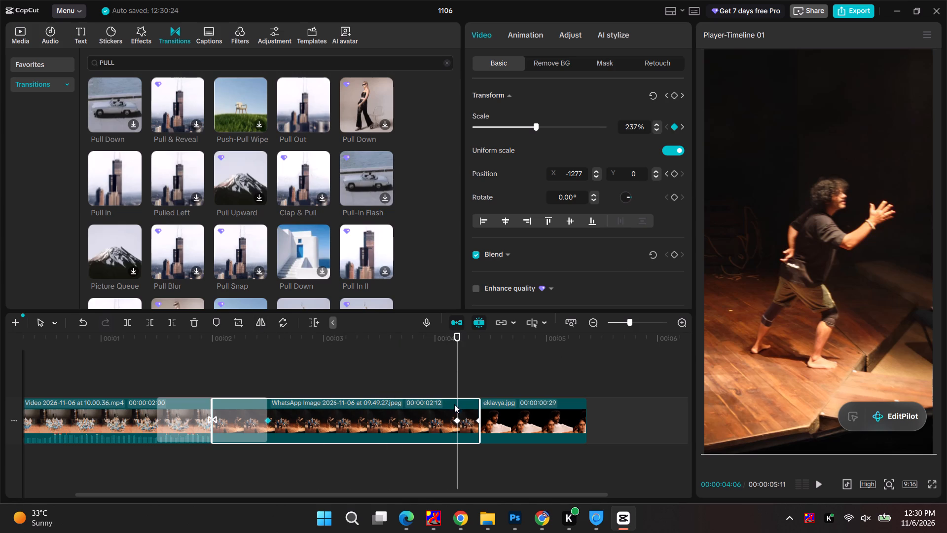
click(456, 419)
key(BackSpace)
click(476, 419)
key(BackSpace)
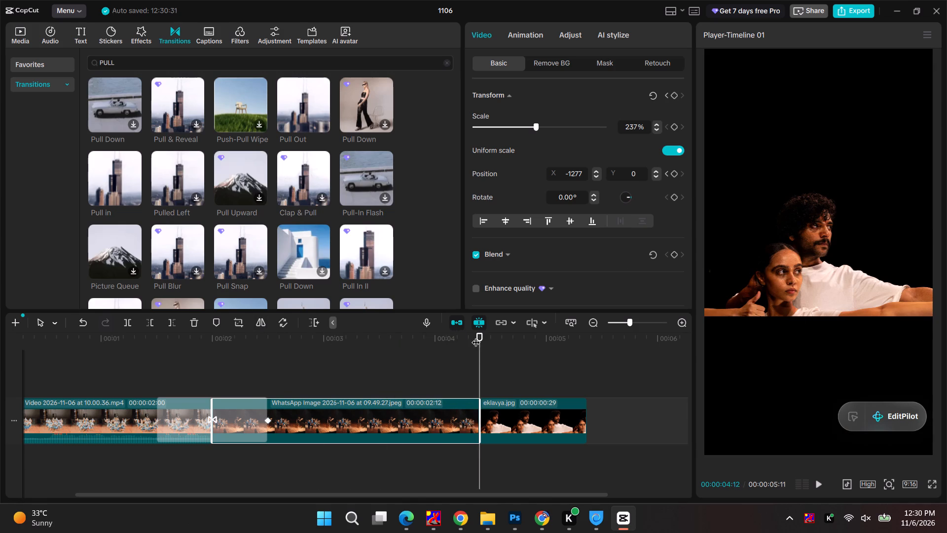
At 00:00:04:06, reposition the second clip to X 1079, Y 0, framing the group of performers.
drag(480, 334, 458, 341)
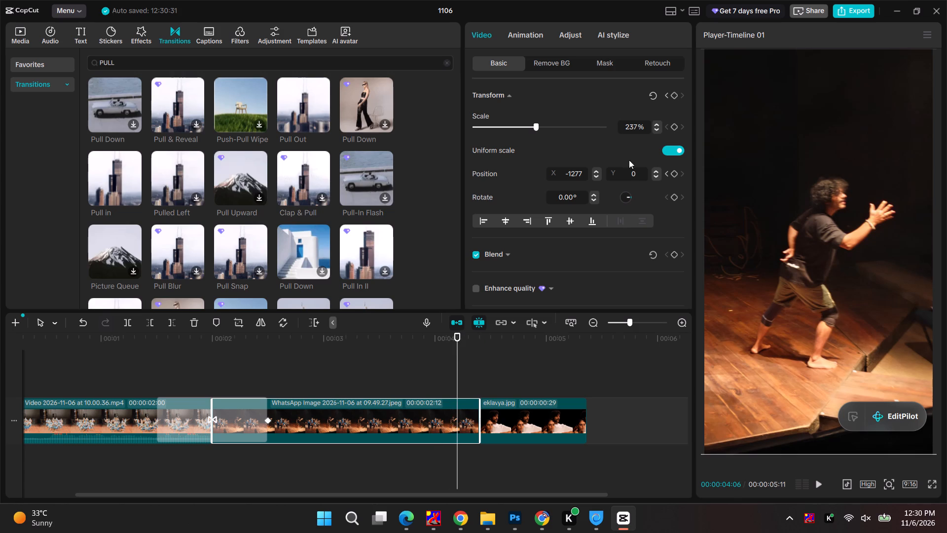
drag(800, 208, 902, 210)
drag(796, 225, 827, 216)
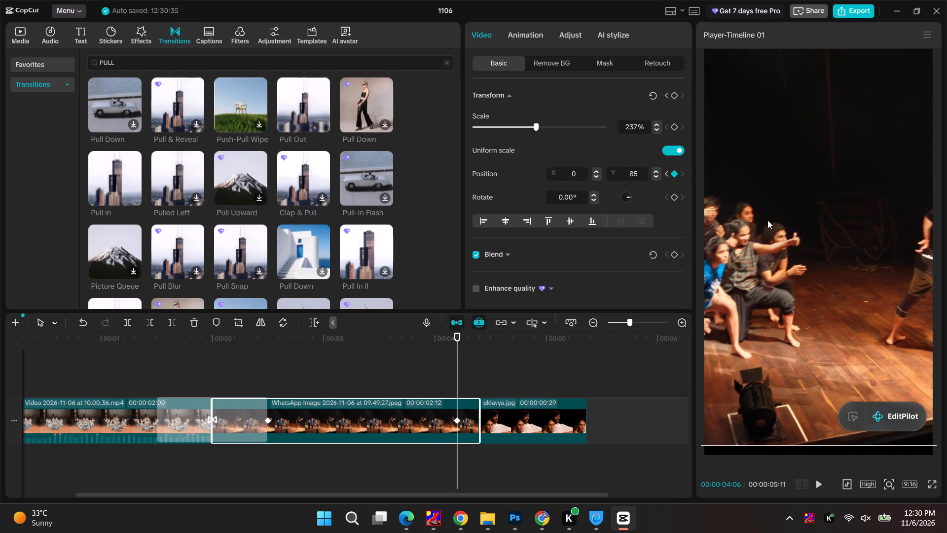
shift+drag(757, 231, 811, 239)
drag(776, 241, 869, 239)
drag(786, 241, 796, 241)
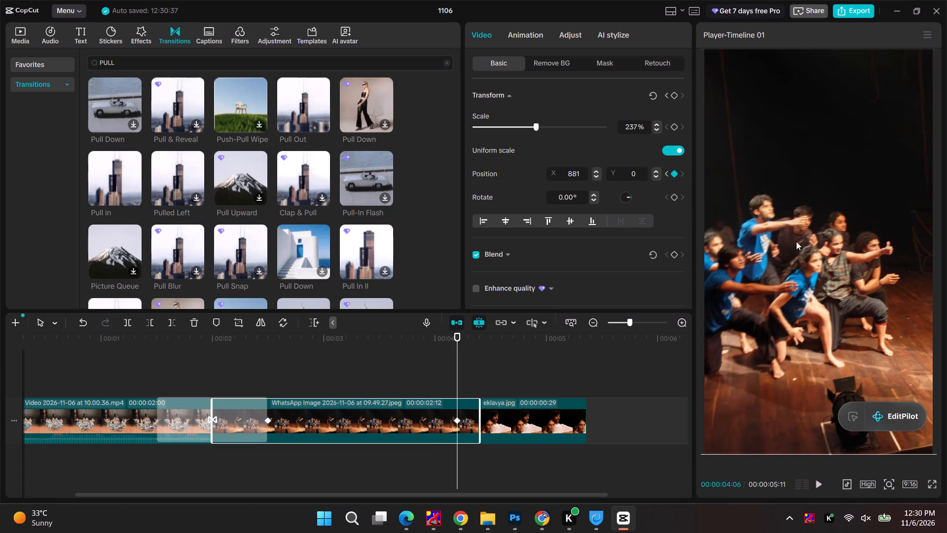
drag(796, 241, 807, 242)
drag(784, 242, 829, 240)
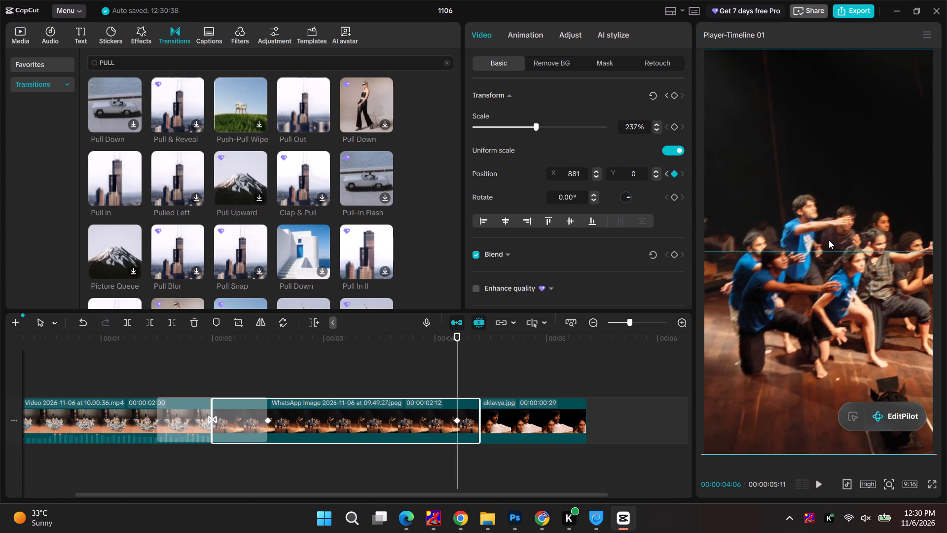
drag(829, 240, 804, 240)
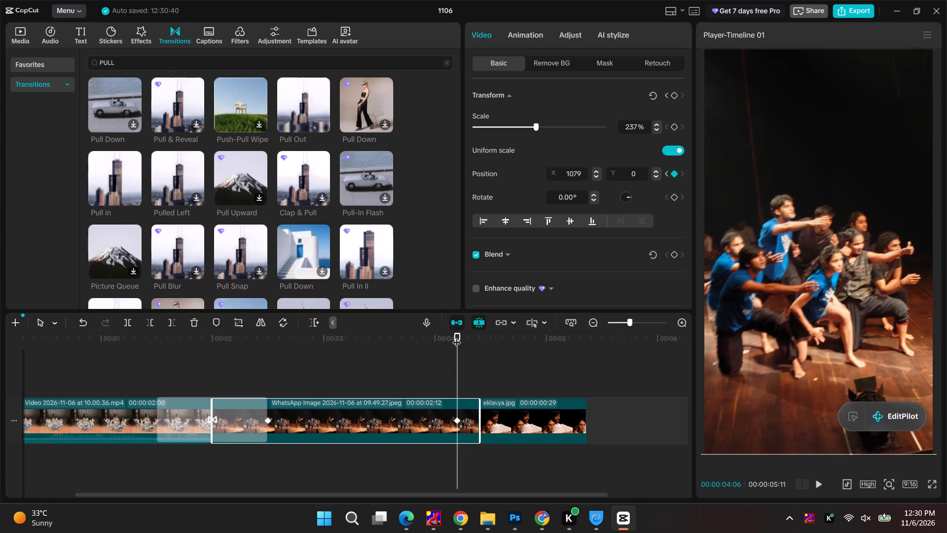
Trim the second clip's end to just after its last position keyframe, for a duration of 00:00:02:07.
drag(457, 336, 313, 332)
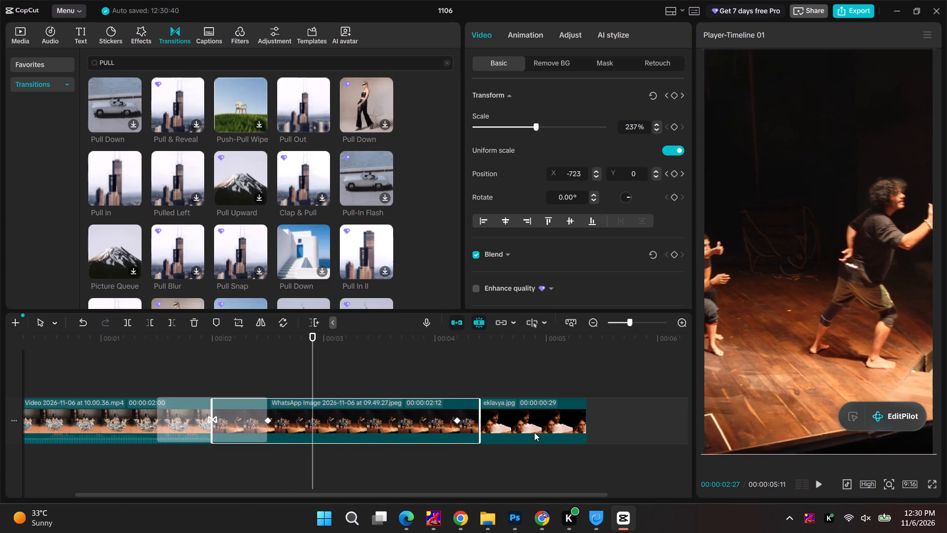
drag(479, 421, 458, 422)
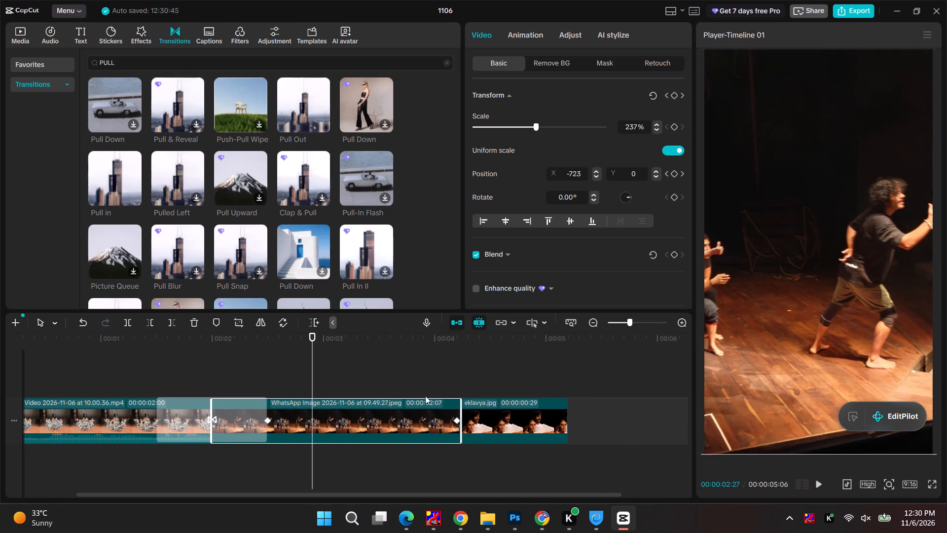
Play back the second clip's pan through to the end of the timeline.
drag(310, 335, 458, 352)
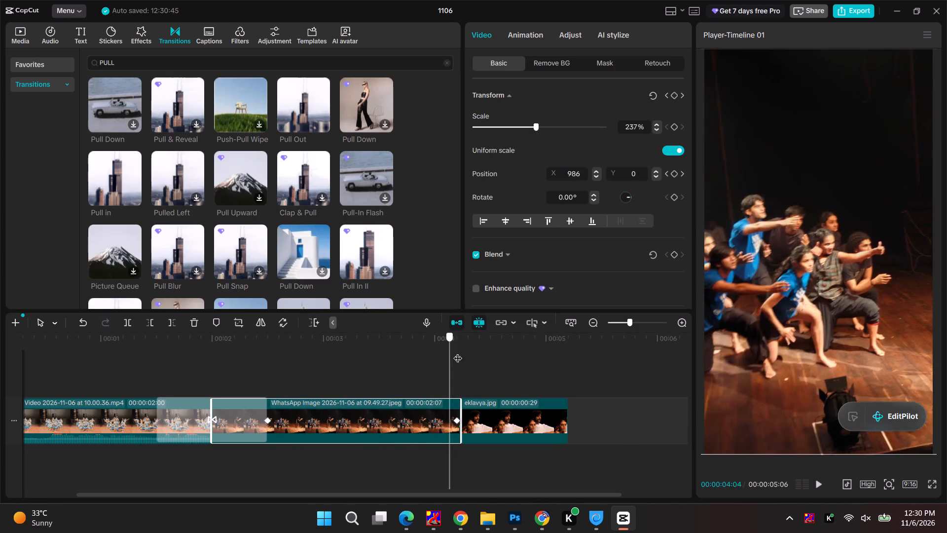
drag(458, 352, 194, 352)
key(space)
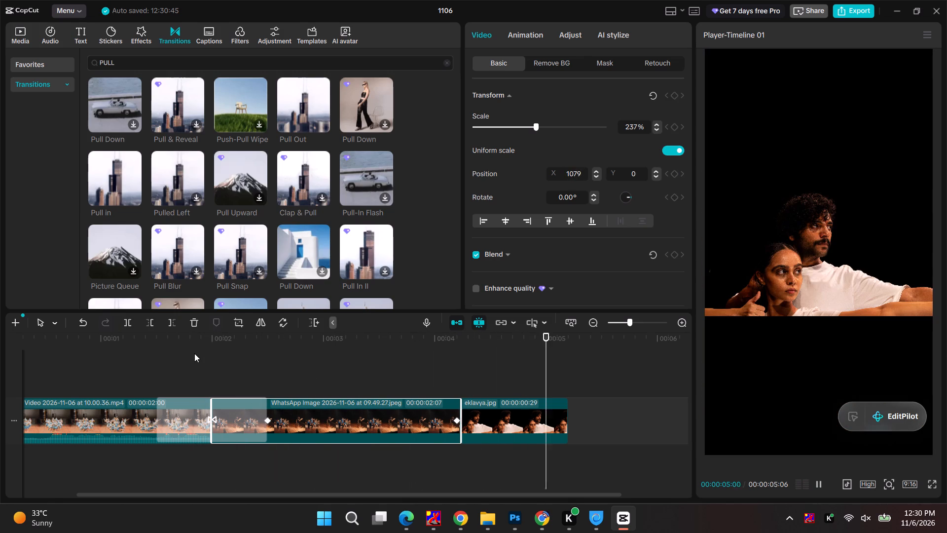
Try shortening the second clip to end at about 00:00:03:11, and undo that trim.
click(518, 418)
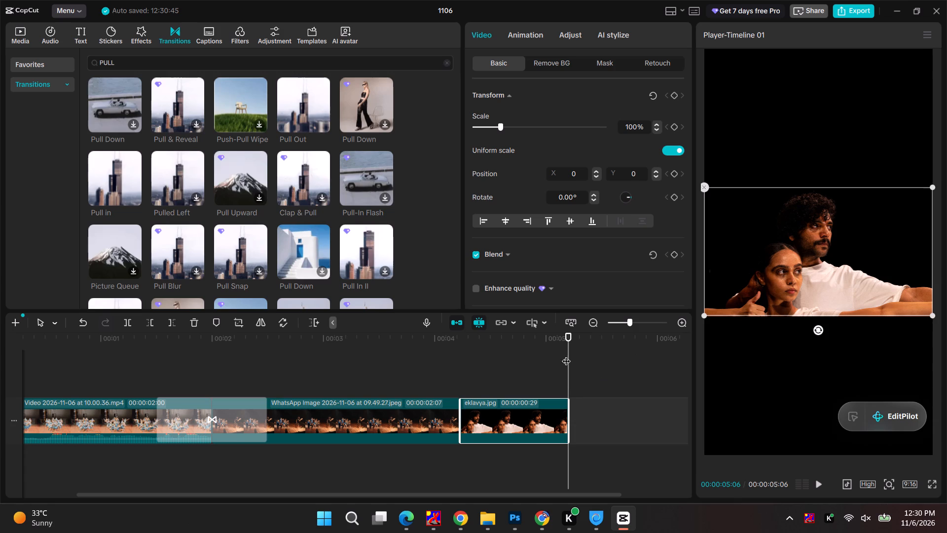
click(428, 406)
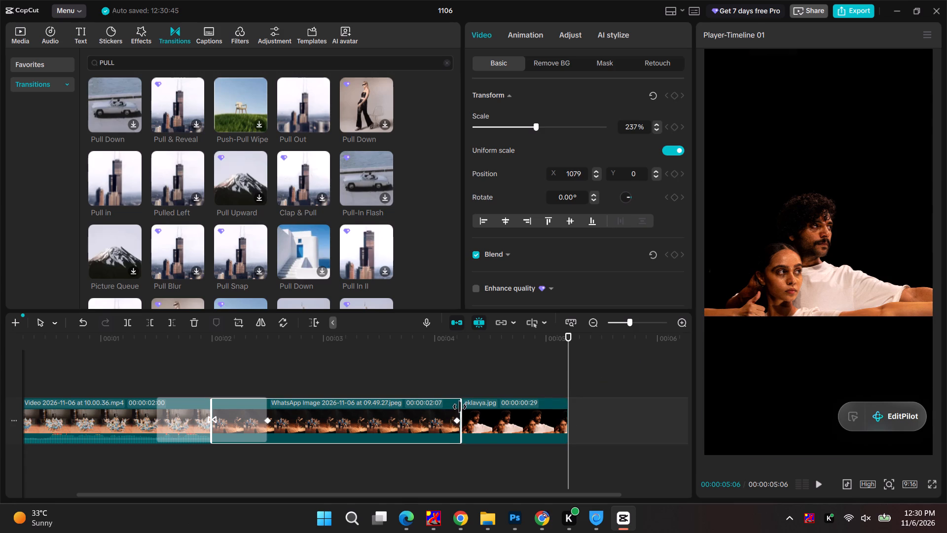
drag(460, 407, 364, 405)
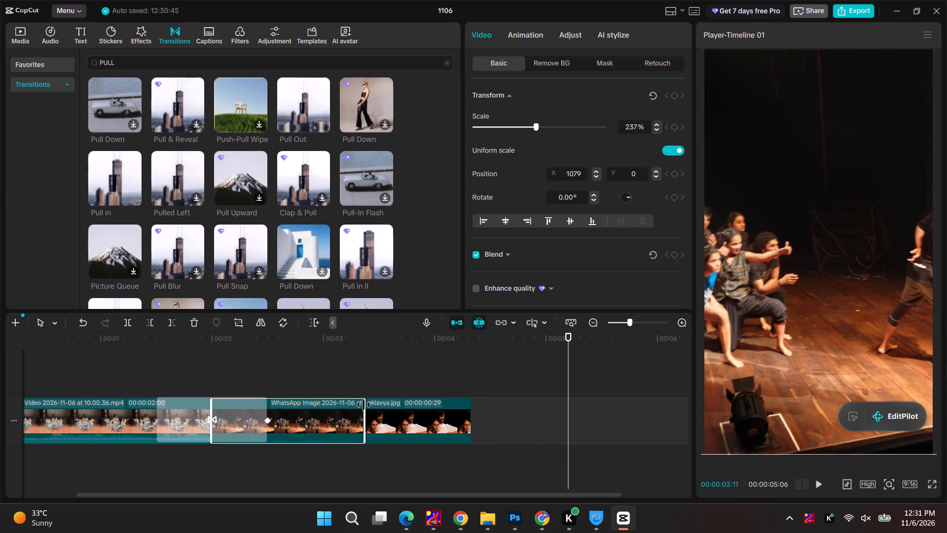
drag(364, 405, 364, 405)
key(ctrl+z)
Play the sequence from the beginning to check the transition and pan.
drag(73, 339, 0, 323)
key(space)
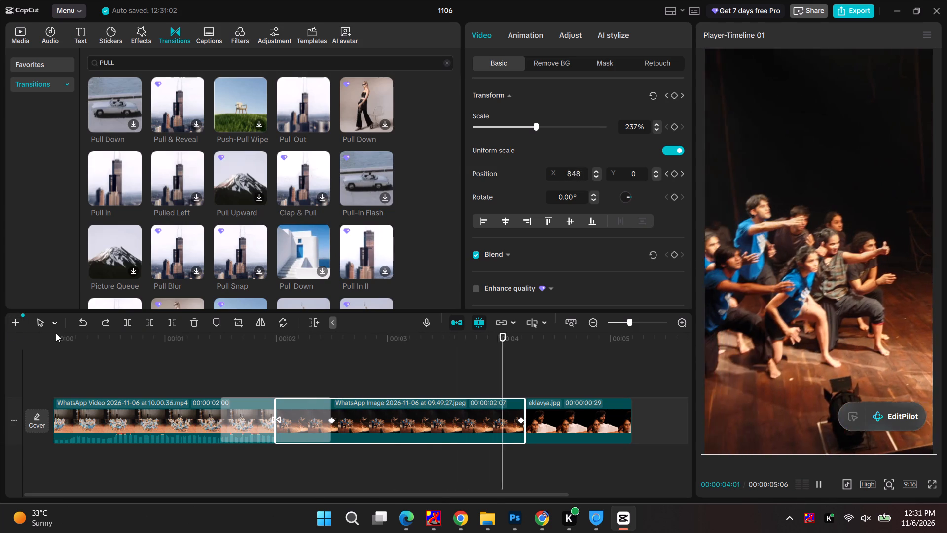
Add the Pull in transition between the second clip and the eklavya.jpg clip.
click(540, 359)
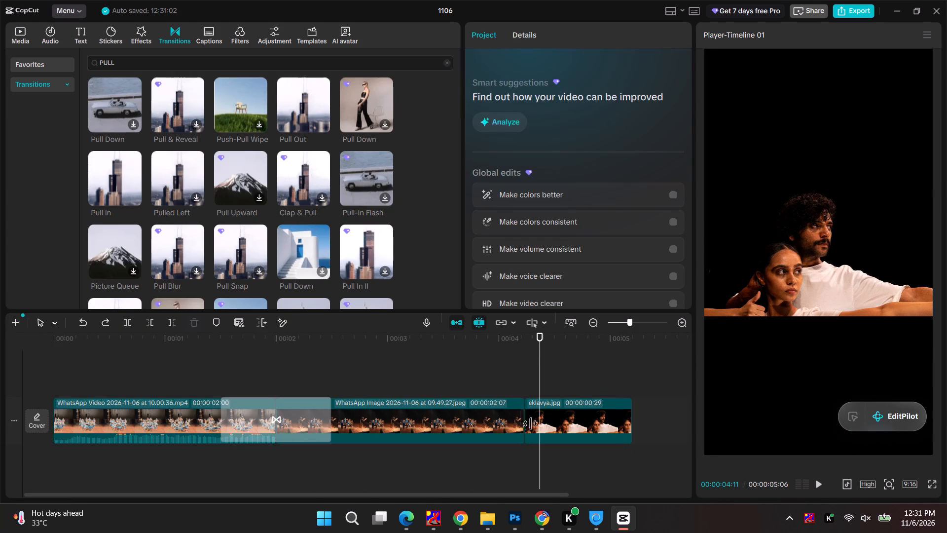
click(553, 423)
drag(120, 179, 514, 429)
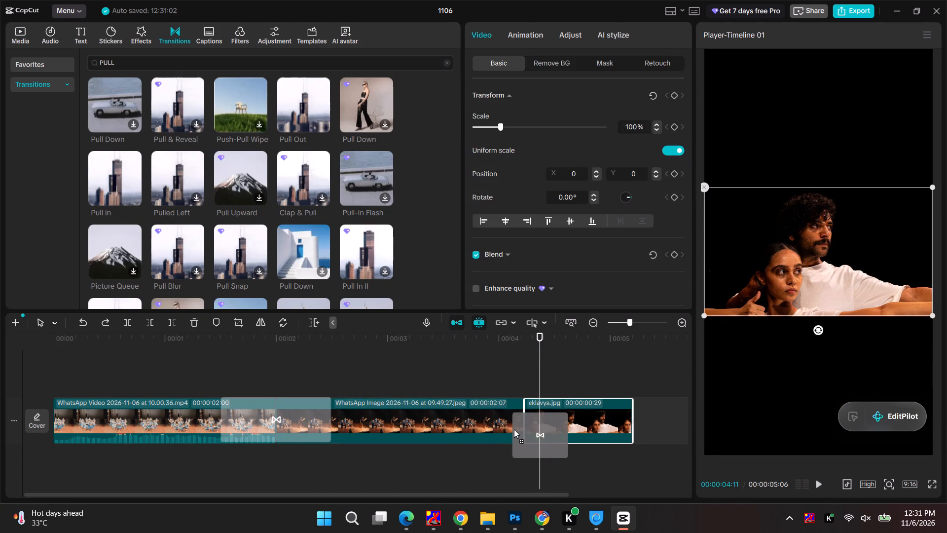
drag(514, 429, 506, 422)
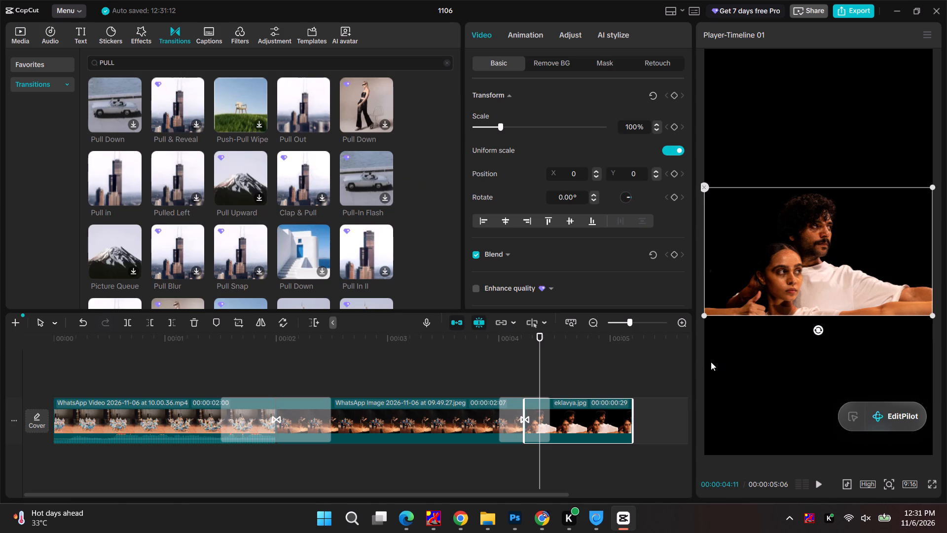
Show the project media and switch to File Explorer to bring in the bg.png background image.
click(20, 39)
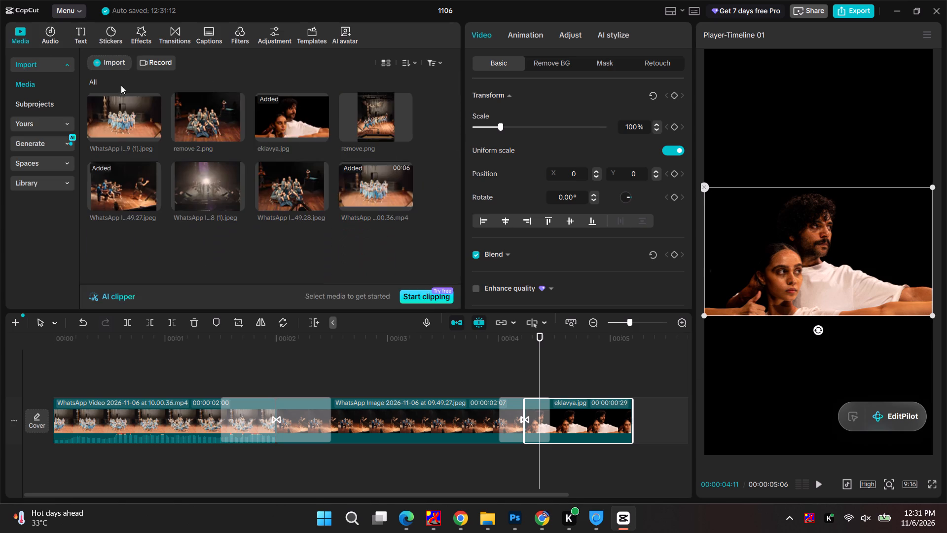
key(alt+Tab)
key(alt+Tab)
key(alt+Tab)
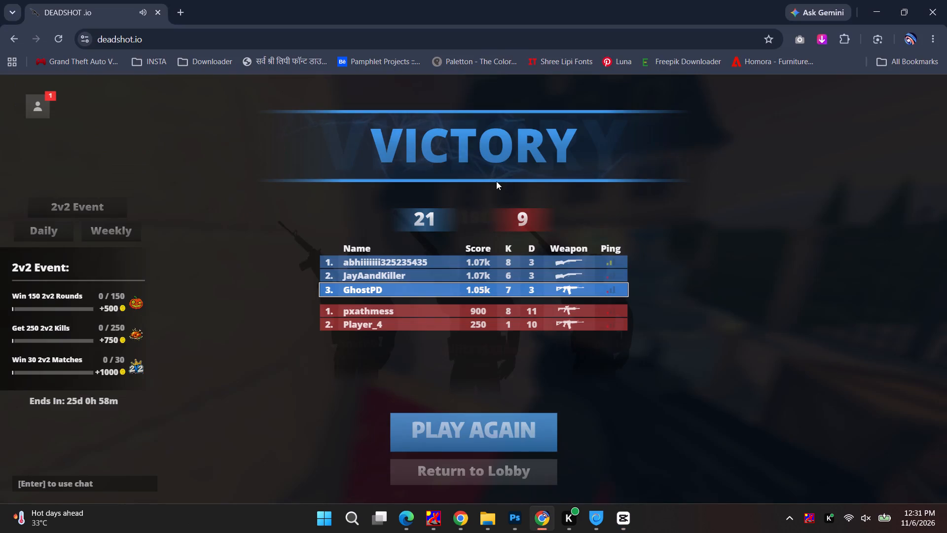
In File Explorer, open the Images folder inside MTG > Nov 2026 > EKLAVYA - The Wronged.
key(alt+Tab)
alt+click(351, 275)
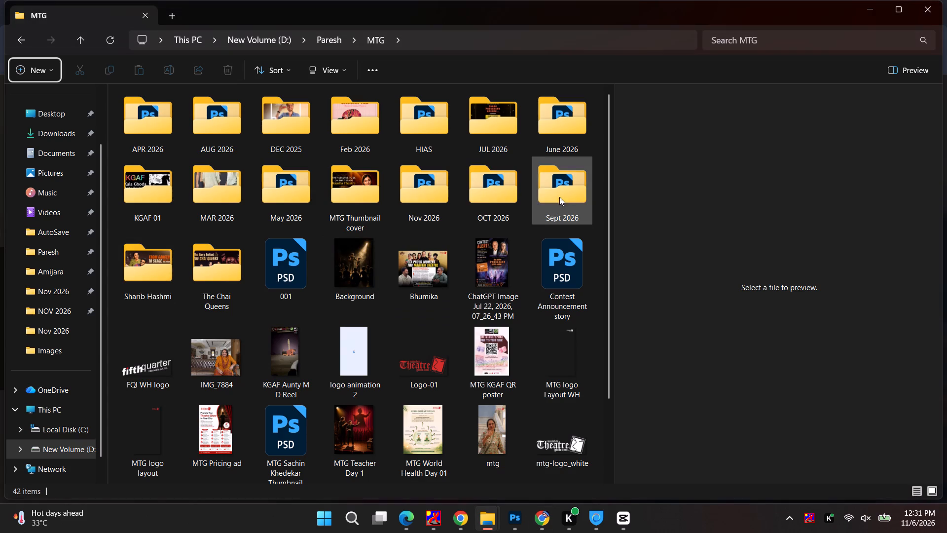
click(573, 137)
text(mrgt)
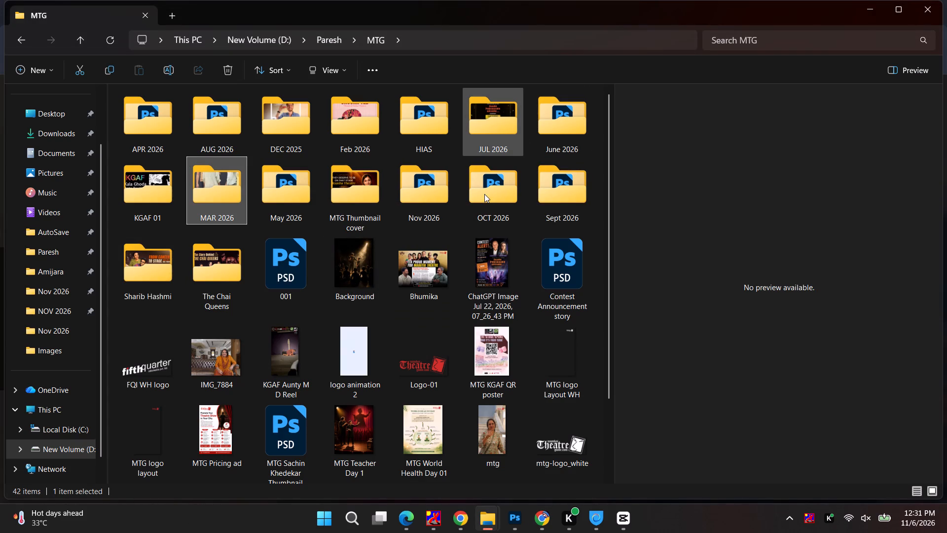
double_click(451, 212)
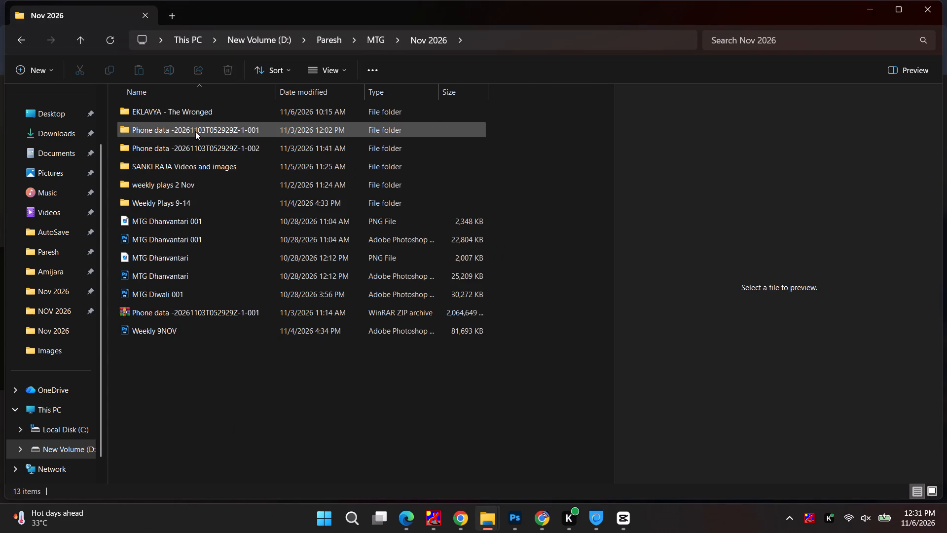
click(182, 120)
double_click(183, 116)
double_click(162, 137)
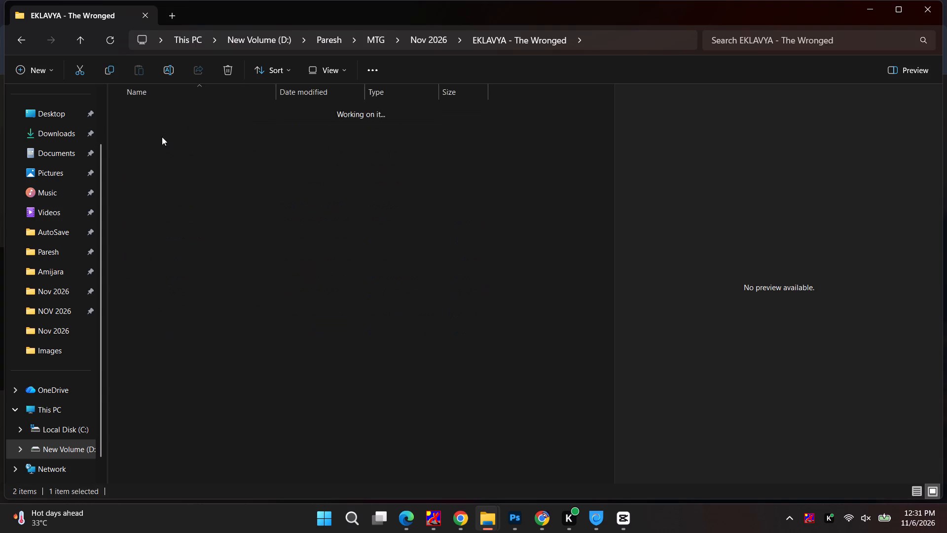
Bring bg.png from the Images folder into the project media in CapCut.
drag(165, 131, 189, 205)
key(alt+Tab)
key(alt+Tab)
key(alt+Tab)
key(alt+Tab)
key(alt+shift+Tab)
key(alt+shift+Tab)
key(alt+Tab)
key(alt+shift+Tab)
key(alt+shift+Tab)
key(alt+shift+Tab)
key(alt+shift+Tab)
key(alt+shift+Tab)
key(alt+shift+Tab)
key(alt+shift+Tab)
key(alt+shift+Tab)
key(alt+shift+Tab)
key(alt+shift+Tab)
key(alt+shift+Tab)
key(alt+shift+Tab)
key(alt+shift+Tab)
key(alt+shift+Tab)
key(alt+shift+Tab)
key(alt+shift+Tab)
key(alt+shift+Tab)
key(alt+shift+Tab)
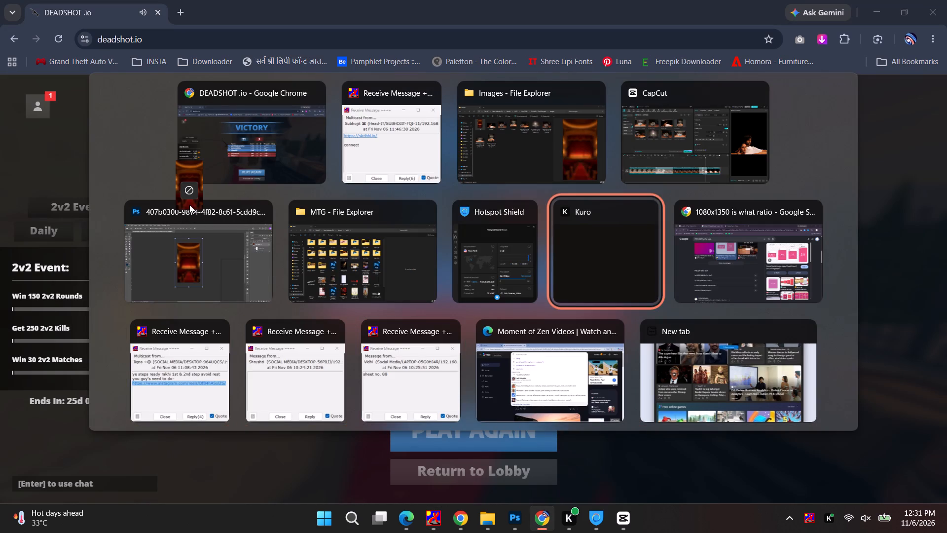
drag(189, 205, 193, 211)
key(alt+shift+Tab)
key(alt+shift+Tab)
key(alt+shift+Tab)
key(alt+shift+Tab)
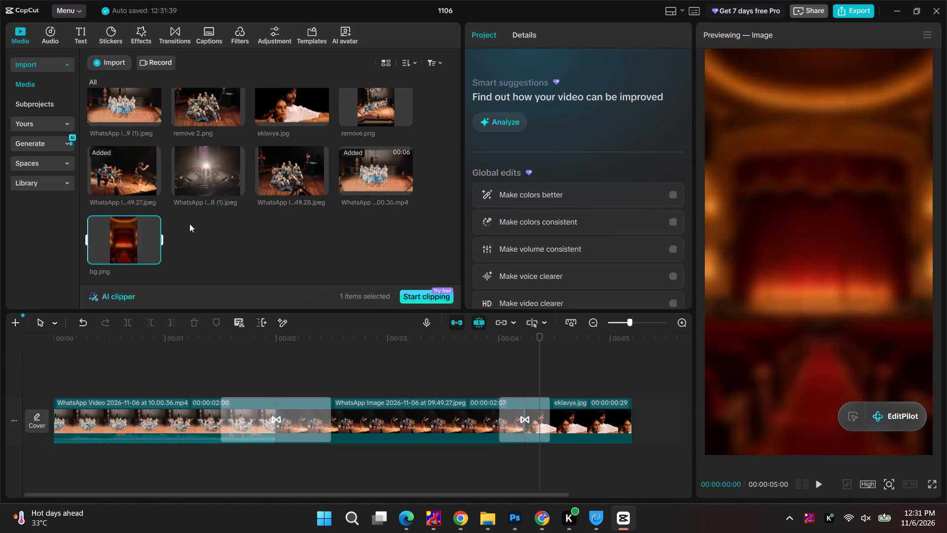
Place bg.png on the timeline on its own track, starting at 00:00.
drag(132, 242, 112, 452)
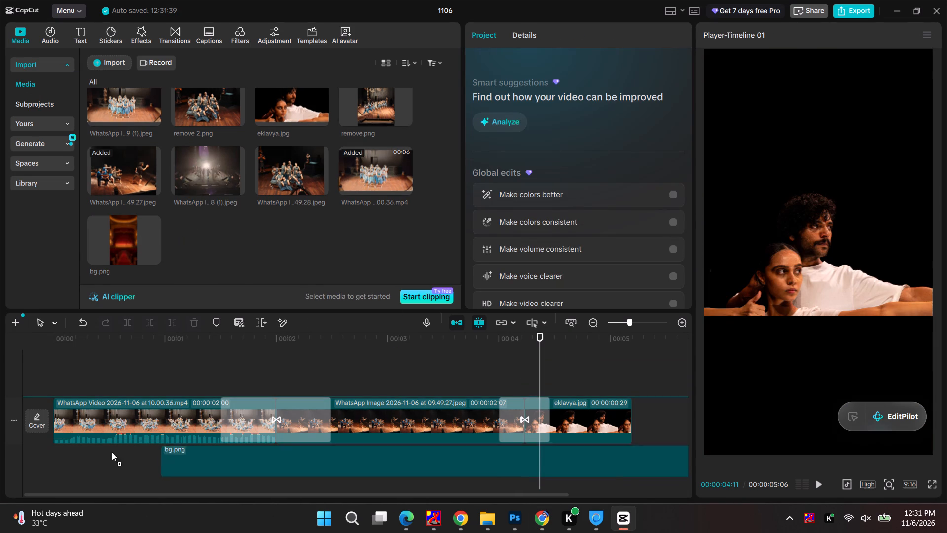
drag(112, 452, 52, 462)
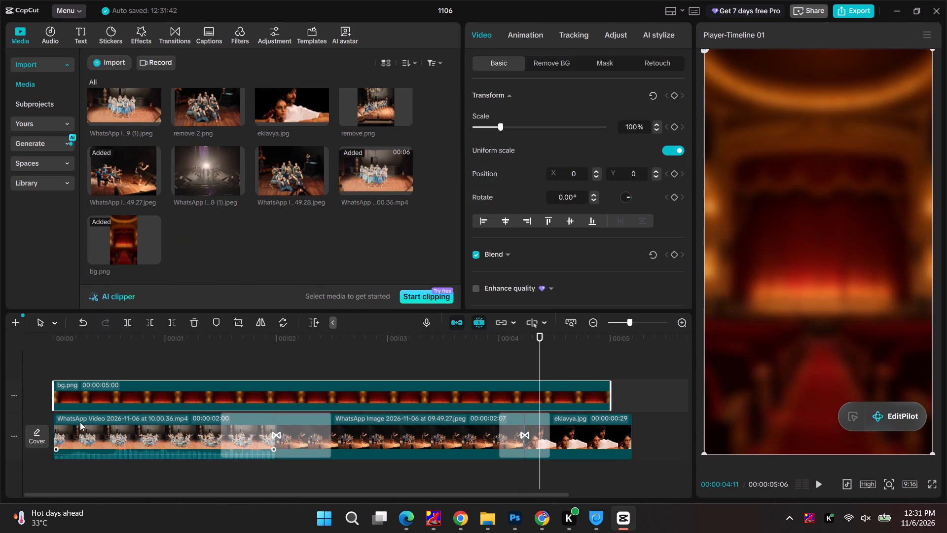
Move the video, the second image and the eklavya.jpg clip together onto a track above bg.png.
drag(142, 471, 614, 448)
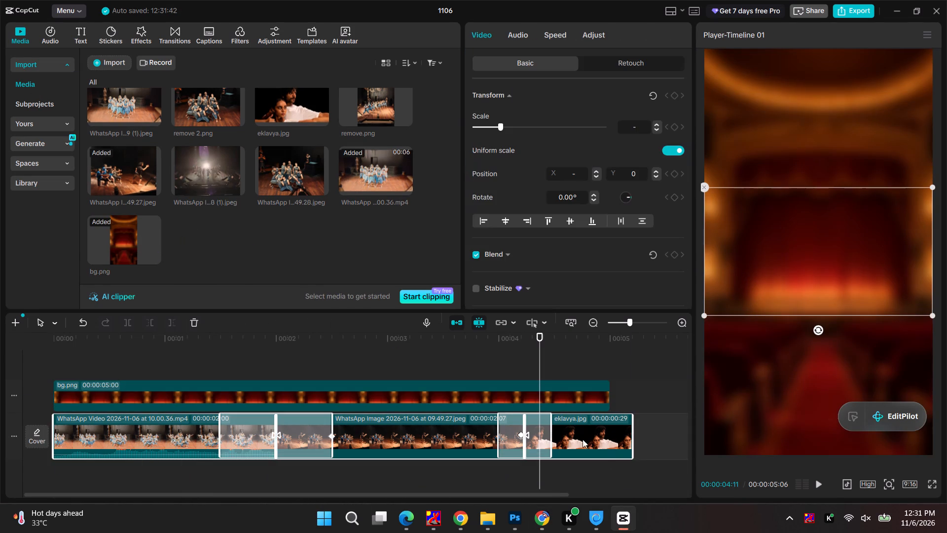
drag(591, 437, 592, 356)
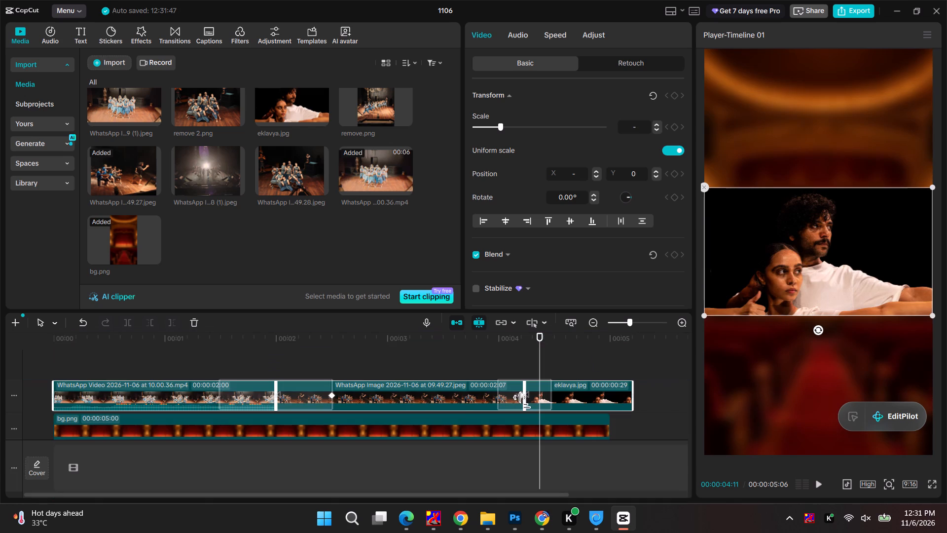
Play the sequence from the beginning to check the clips over the bg.png background.
drag(216, 338, 36, 338)
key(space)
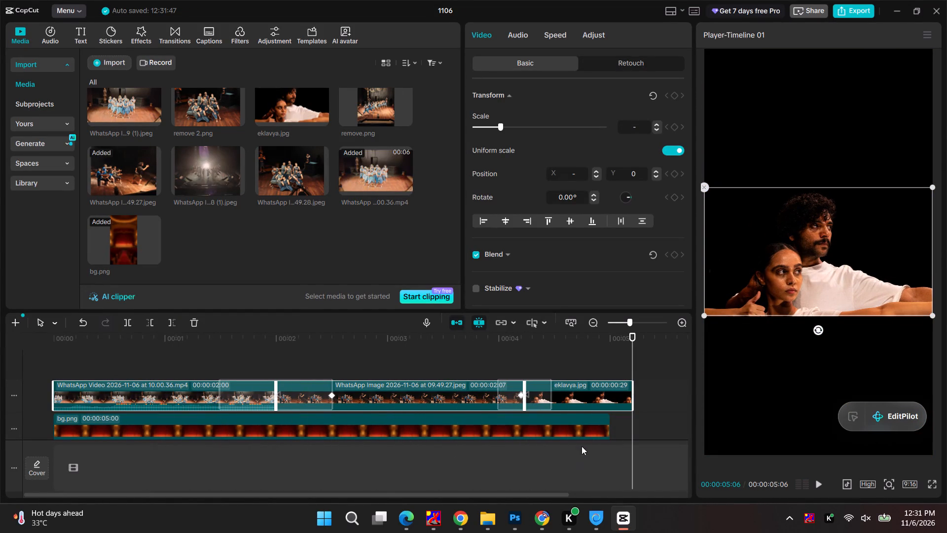
Extend the bg.png background clip past the end of the clips above it, to a duration of 00:00:07:15.
click(595, 433)
drag(609, 431, 627, 430)
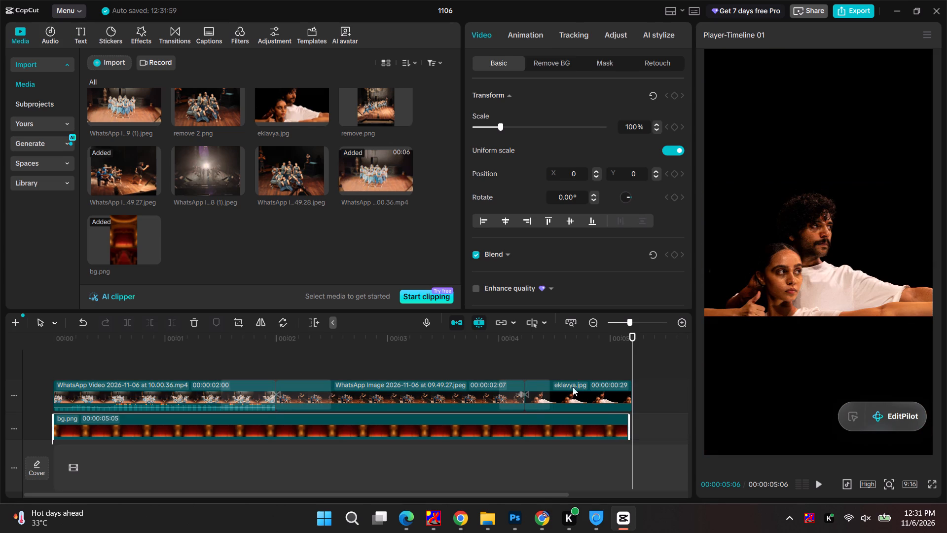
click(538, 341)
key(space)
click(620, 423)
drag(631, 423, 642, 424)
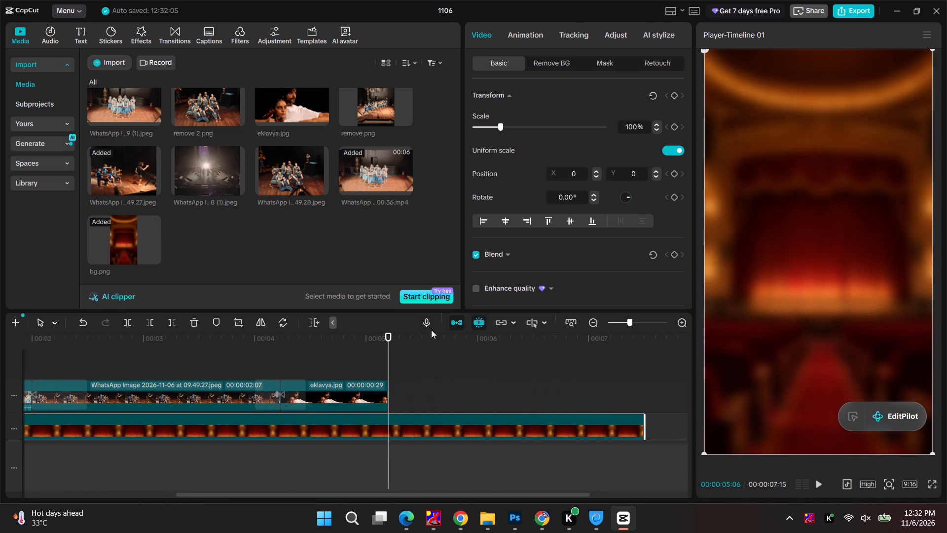
Play the sequence from the start to review the clips over the new background.
drag(387, 332, 0, 331)
key(space)
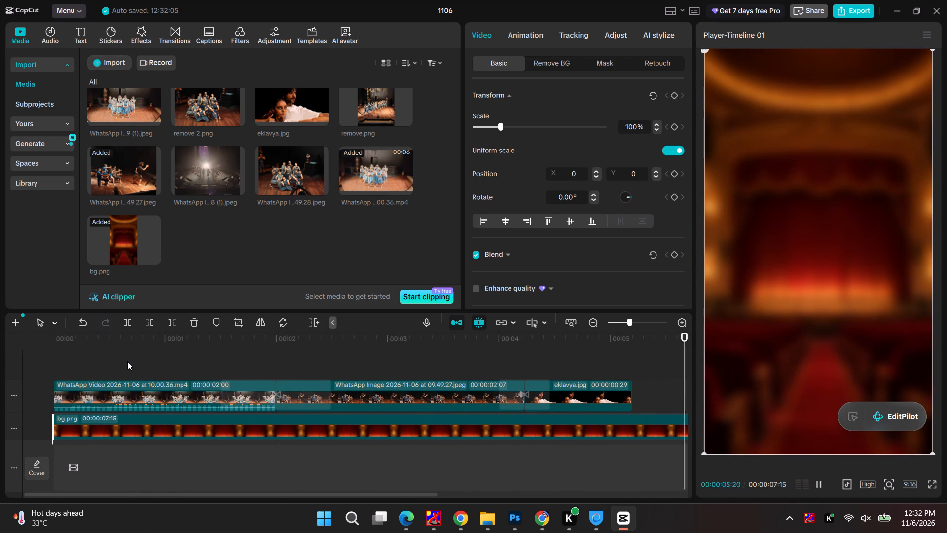
drag(462, 339, 12, 344)
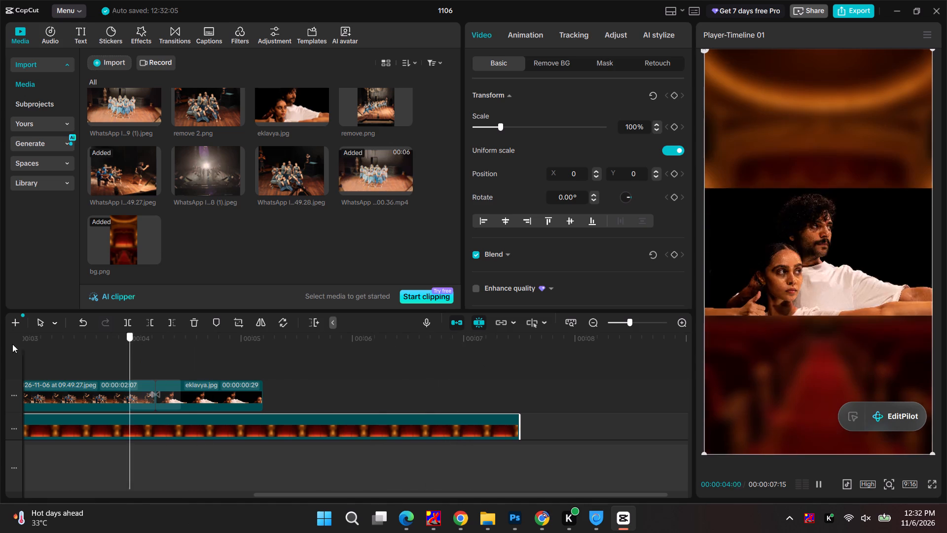
drag(12, 344, 0, 346)
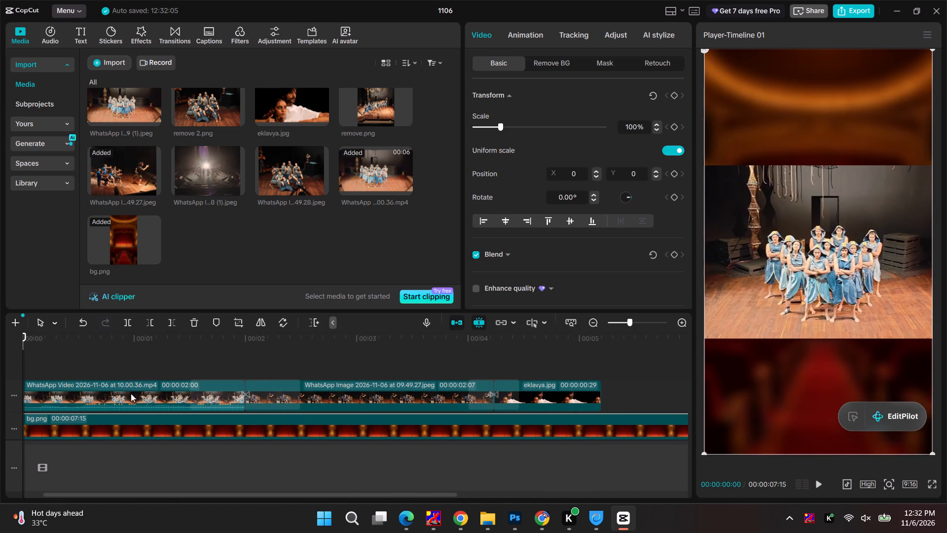
Add remove 2.png to the upper track directly after the eklavya.jpg clip.
click(200, 107)
drag(214, 115, 608, 392)
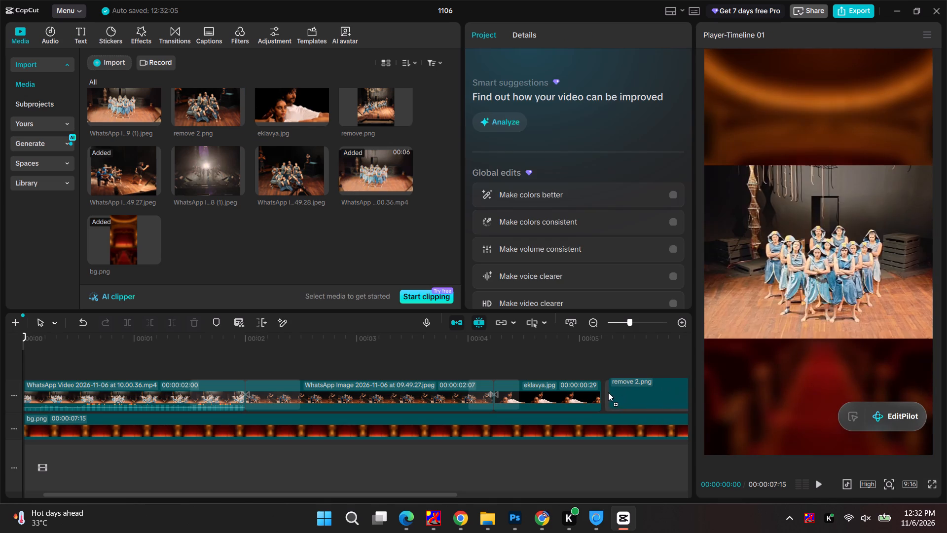
drag(608, 392, 606, 392)
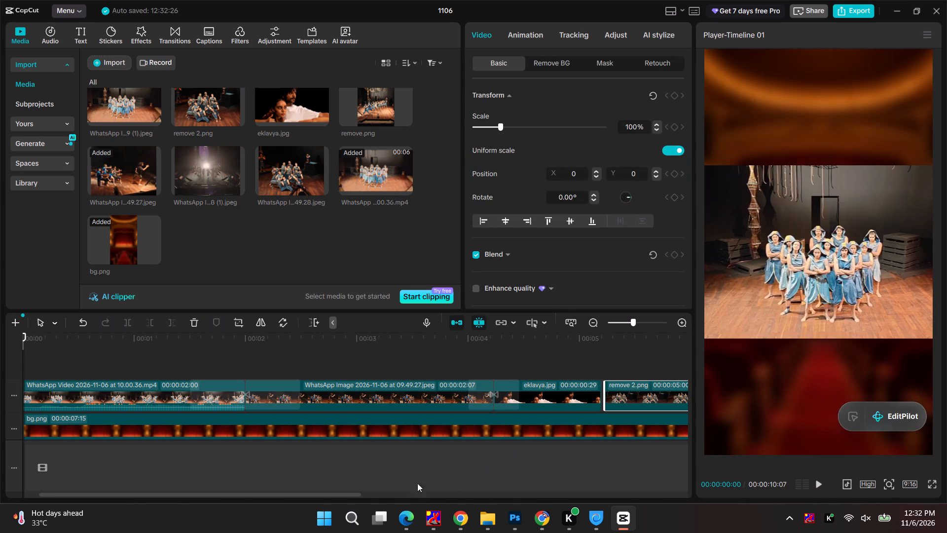
Trim the end of the remove 2.png clip to a duration of 00:00:01:16.
drag(335, 493, 561, 487)
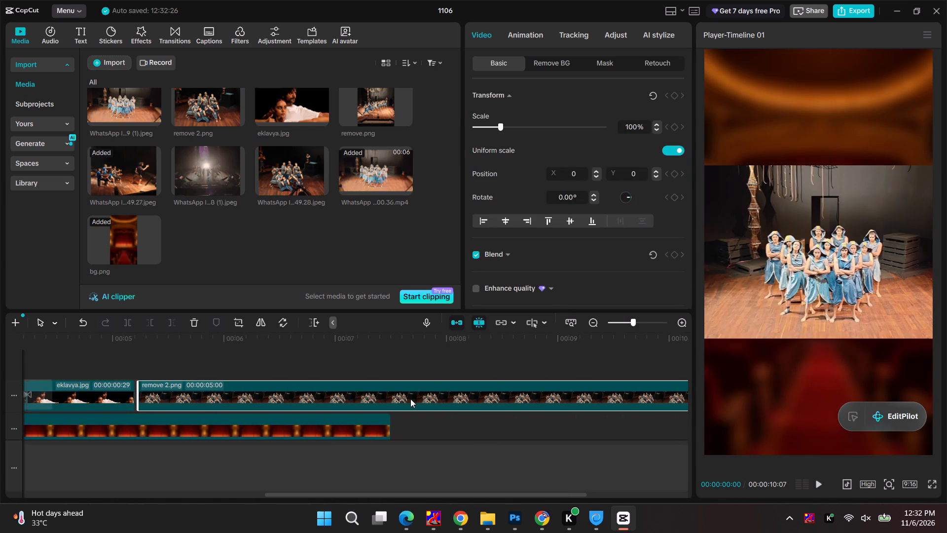
click(410, 399)
ctrl+scroll(410, 398, down, 6)
drag(520, 390, 282, 392)
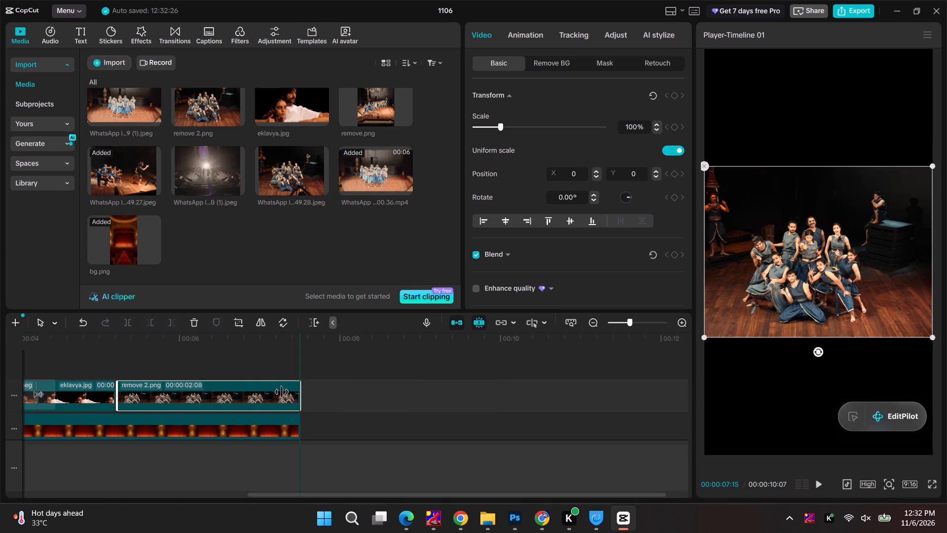
drag(282, 392, 240, 393)
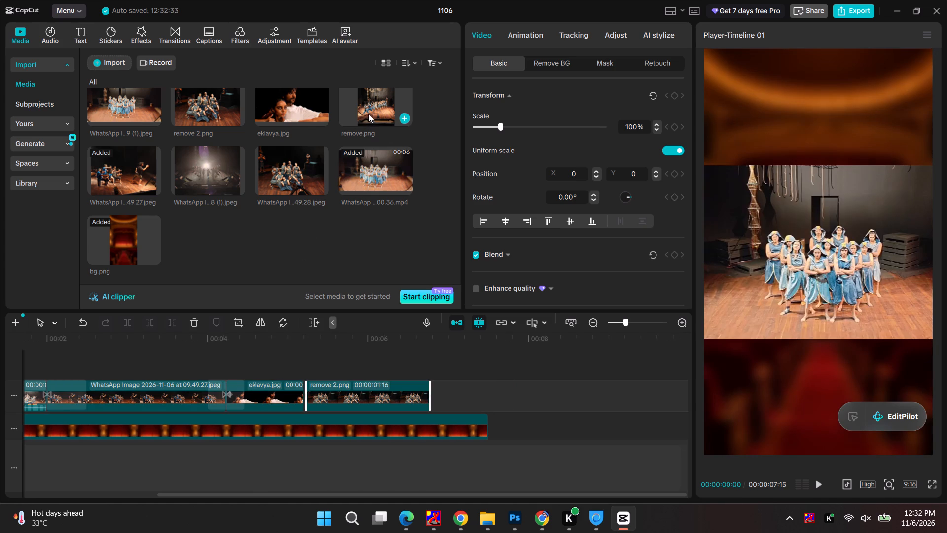
Add remove.png to the upper track directly after the remove 2.png clip.
drag(368, 114, 435, 395)
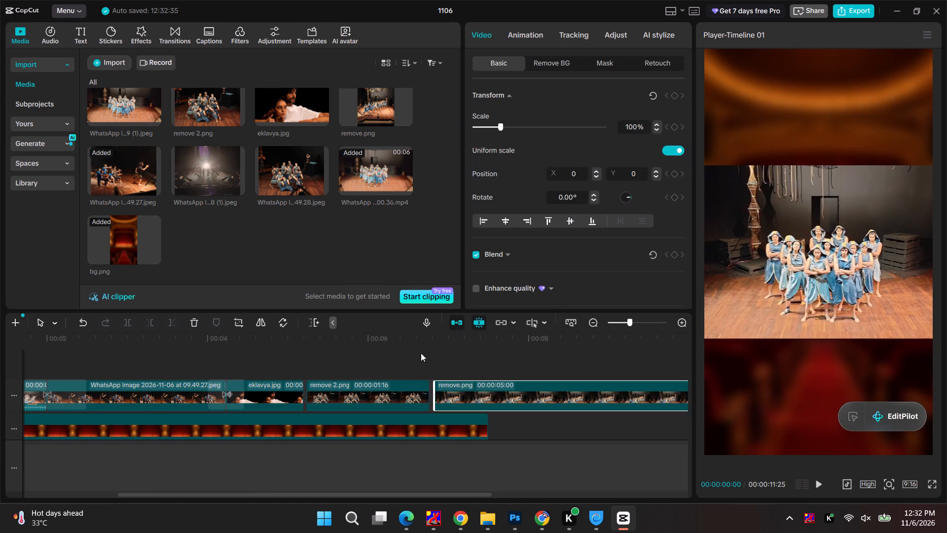
Enlarge the remove.png image to 156% scale and shift it horizontally to X 105 so it fills the frame.
drag(433, 349, 446, 350)
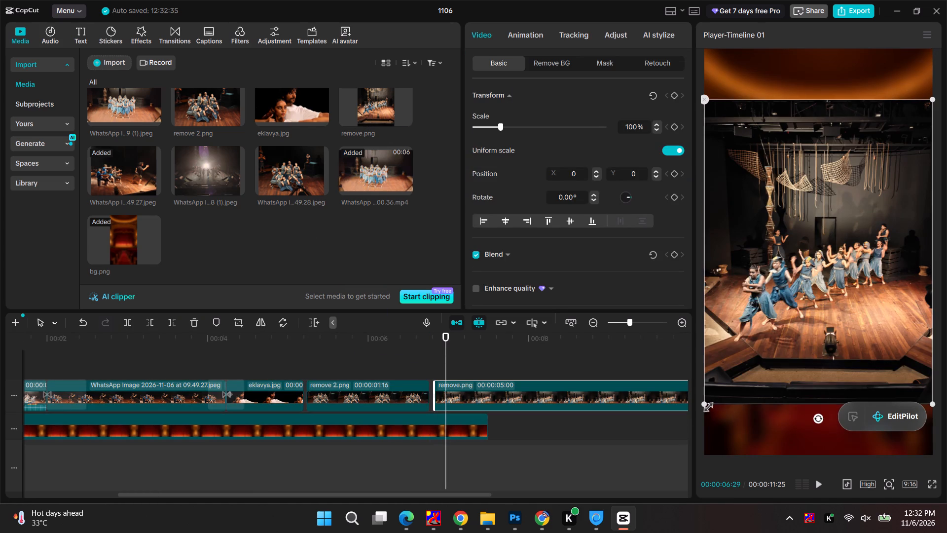
alt+shift+drag(704, 406, 622, 532)
drag(834, 368, 847, 368)
drag(804, 312, 815, 312)
Move the remove.png clip slightly earlier, towards the end of the remove 2.png clip.
drag(454, 391, 449, 391)
Trim the end of the remove.png clip to line up with the end of the bg.png background at 00:00:07:15.
ctrl+scroll(499, 401, down, 14)
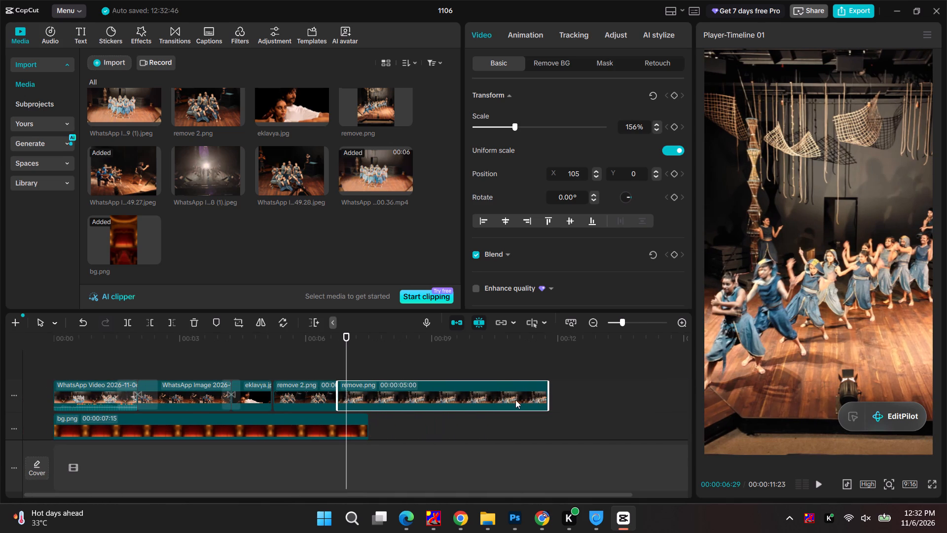
drag(547, 396, 362, 402)
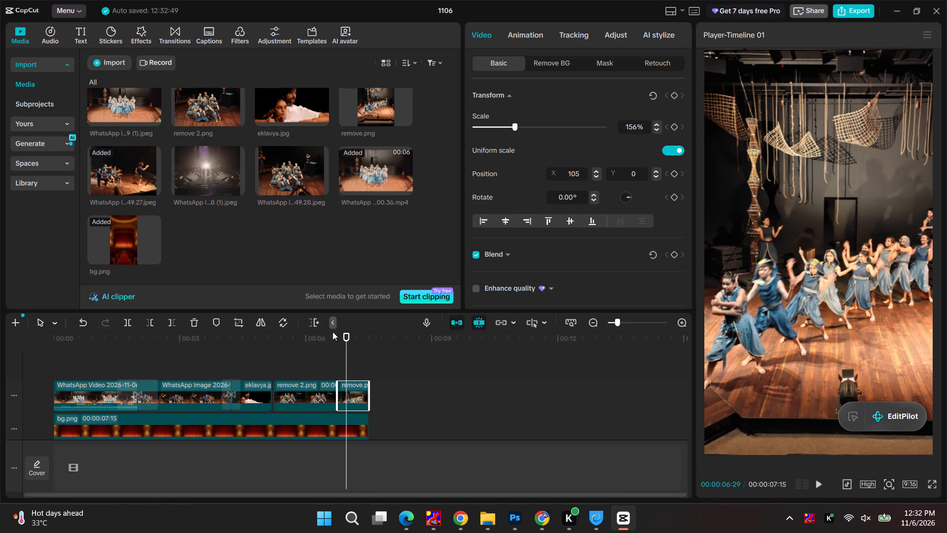
Close the remaining gap by moving the remove.png clip directly against the end of the remove 2.png clip.
ctrl+scroll(279, 408, up, 13)
ctrl+scroll(348, 405, up, 3)
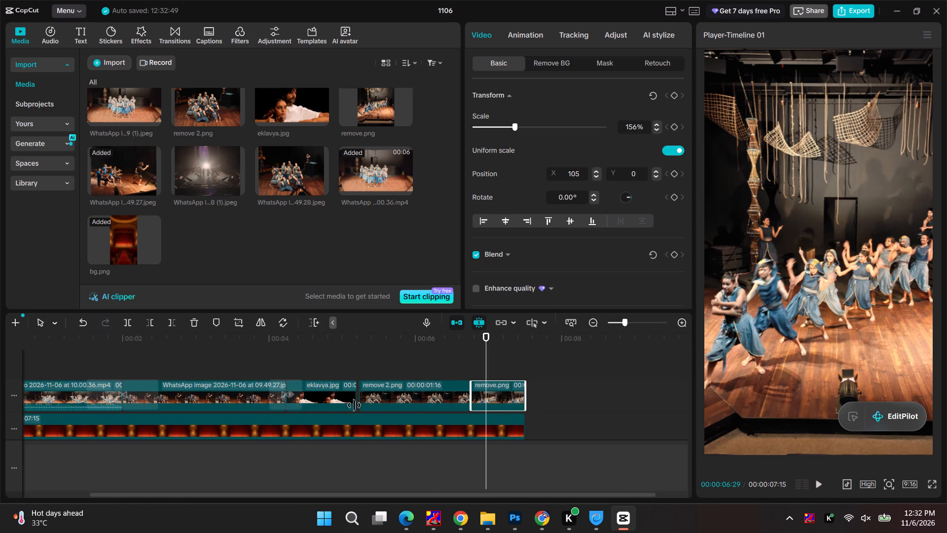
ctrl+scroll(354, 405, up, 2)
click(376, 402)
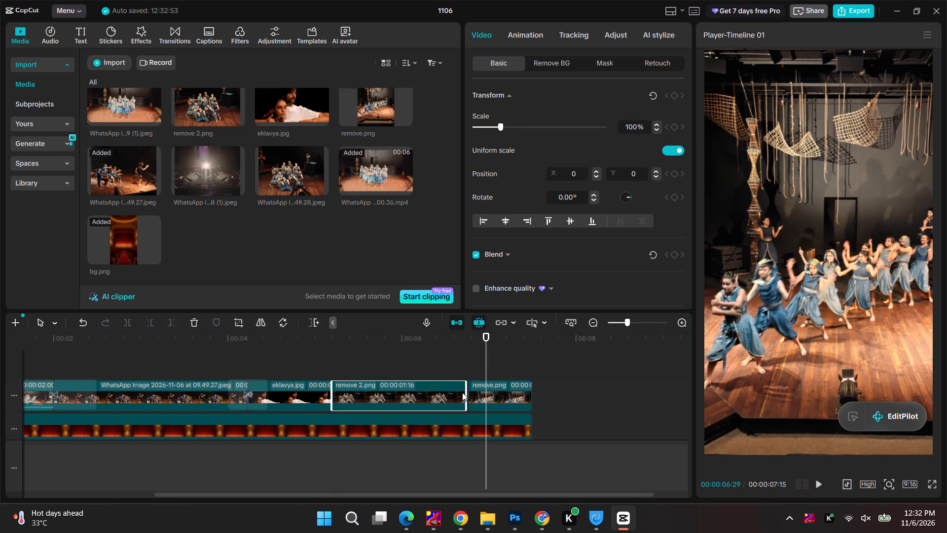
drag(493, 392, 488, 399)
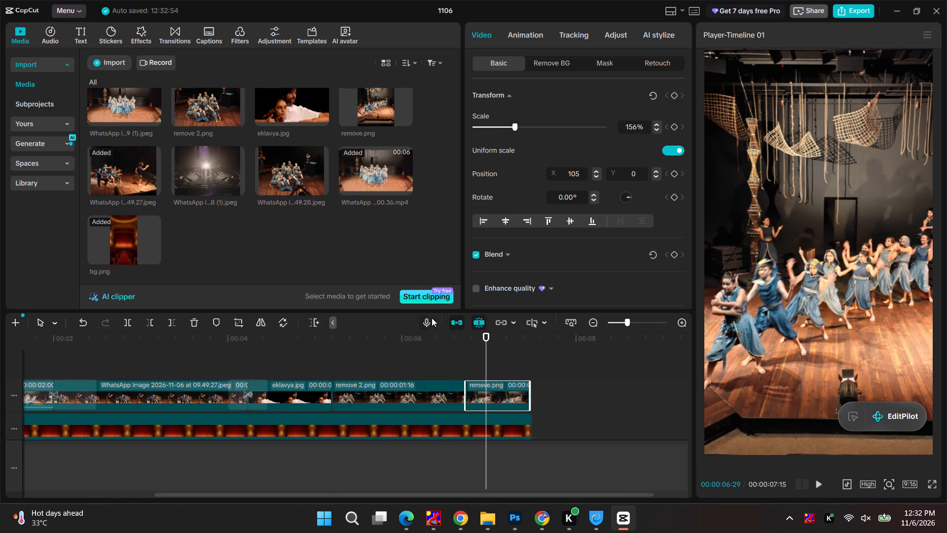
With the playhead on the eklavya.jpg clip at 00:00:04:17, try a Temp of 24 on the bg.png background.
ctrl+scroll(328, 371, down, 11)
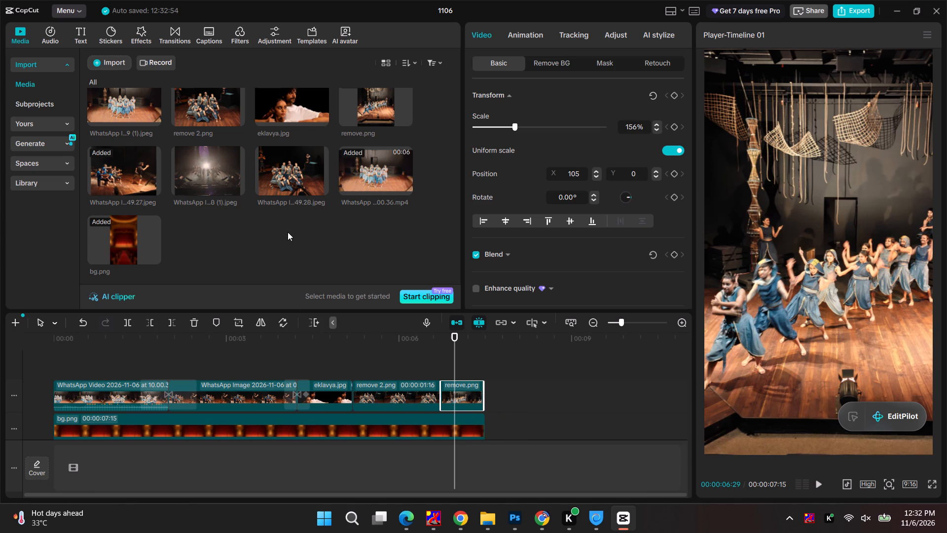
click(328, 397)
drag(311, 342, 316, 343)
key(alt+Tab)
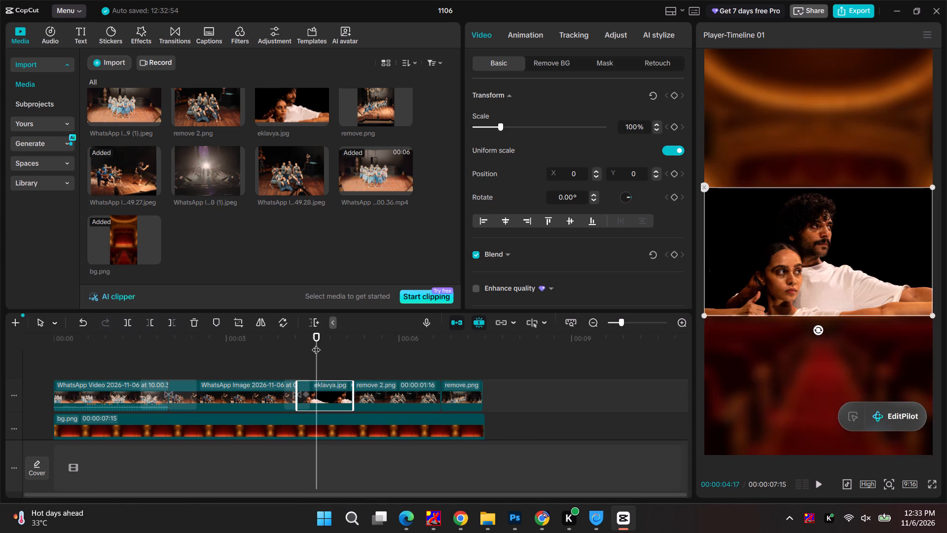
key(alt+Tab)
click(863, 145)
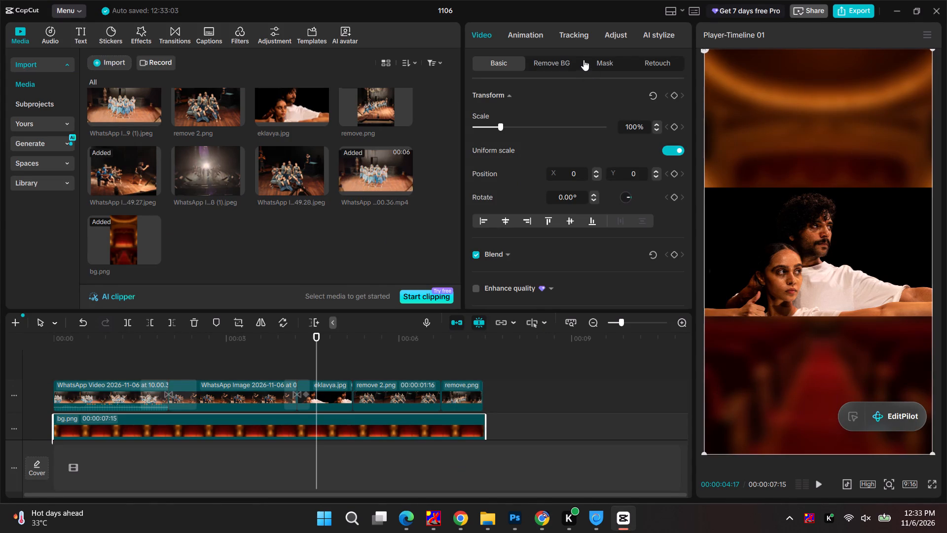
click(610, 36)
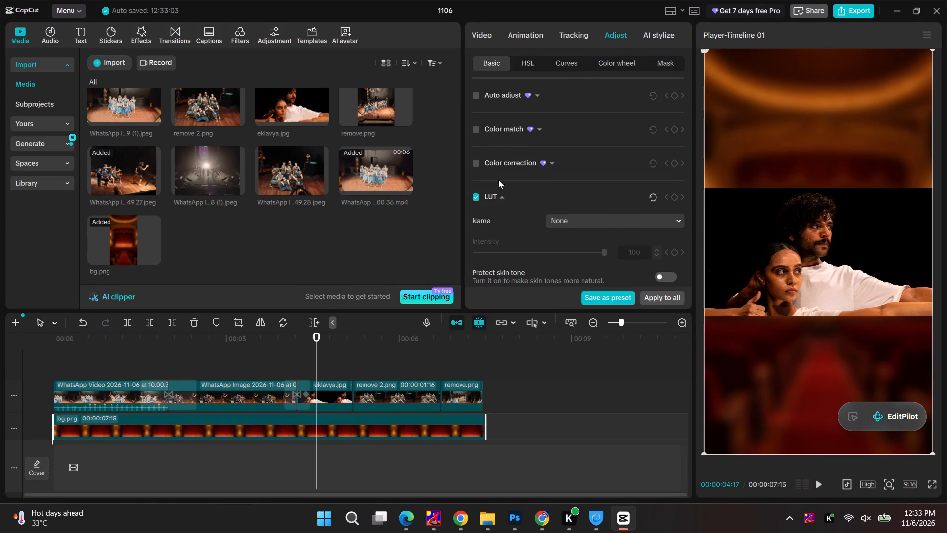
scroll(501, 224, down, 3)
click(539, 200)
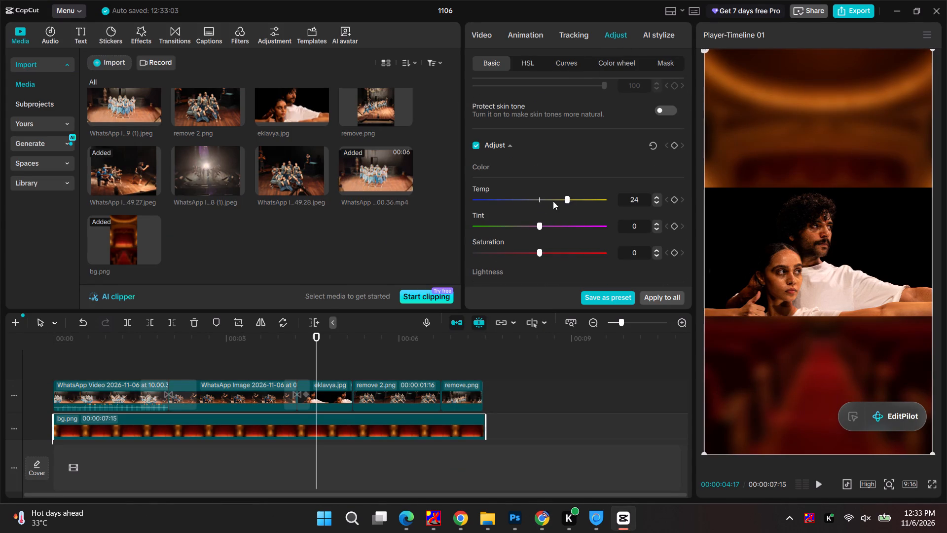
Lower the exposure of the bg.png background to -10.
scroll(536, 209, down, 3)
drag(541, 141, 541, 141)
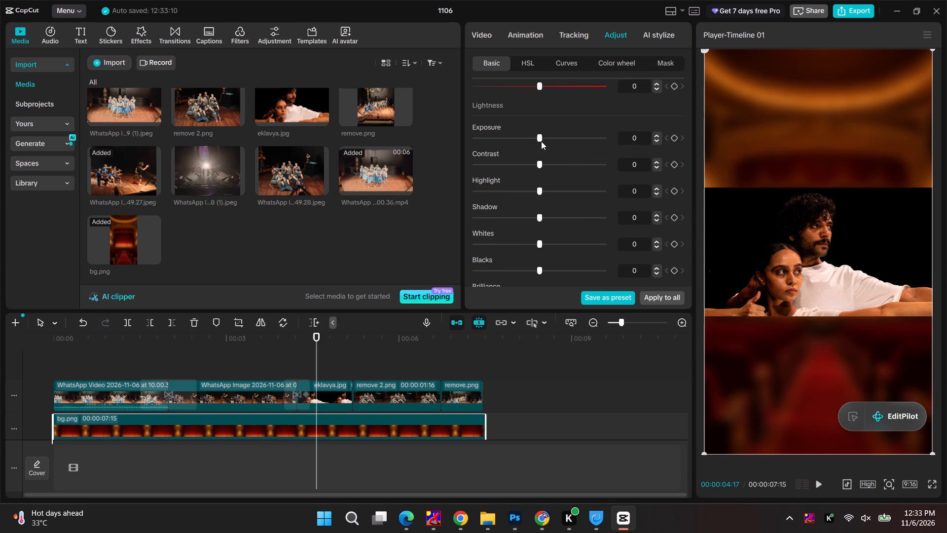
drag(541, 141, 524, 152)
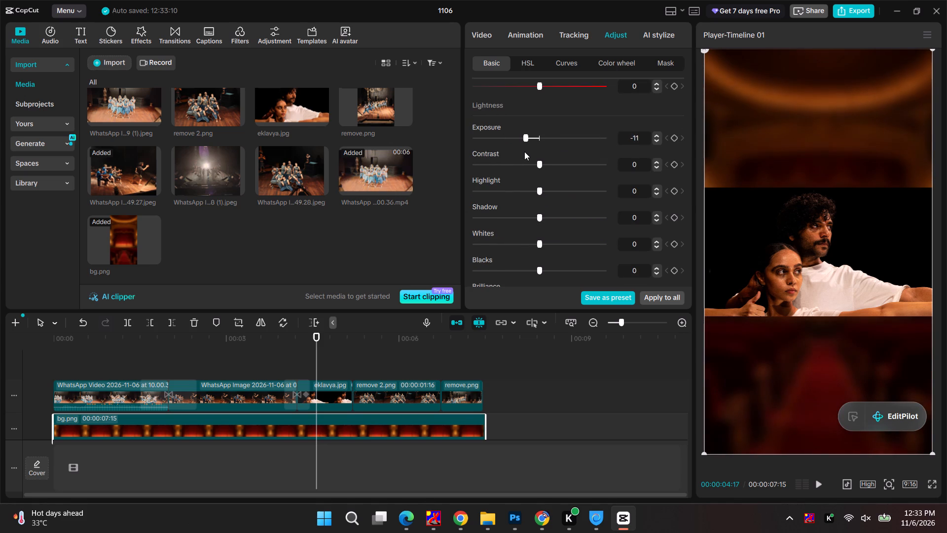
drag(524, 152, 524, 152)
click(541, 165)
Apply a positive vignette to the bg.png background to darken its edges.
scroll(532, 264, down, 3)
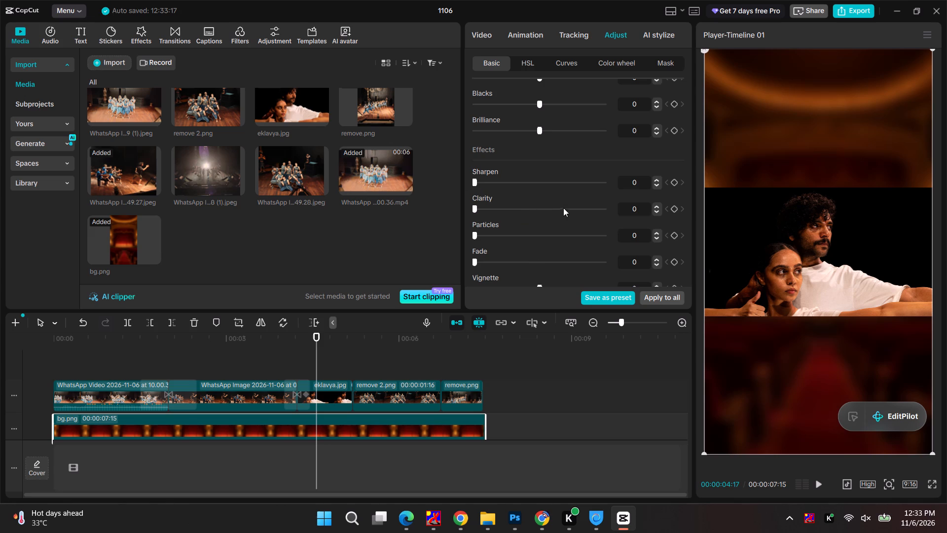
scroll(517, 258, down, 4)
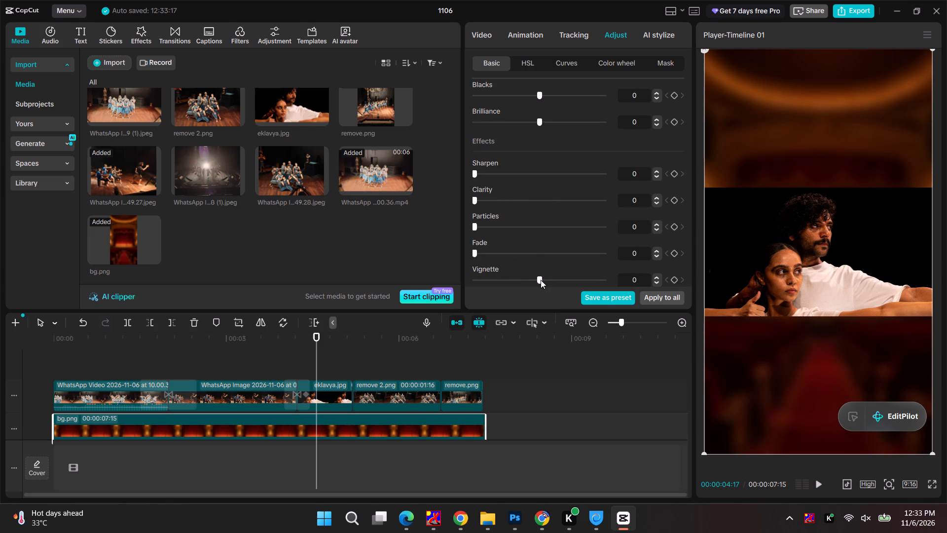
drag(540, 280, 572, 276)
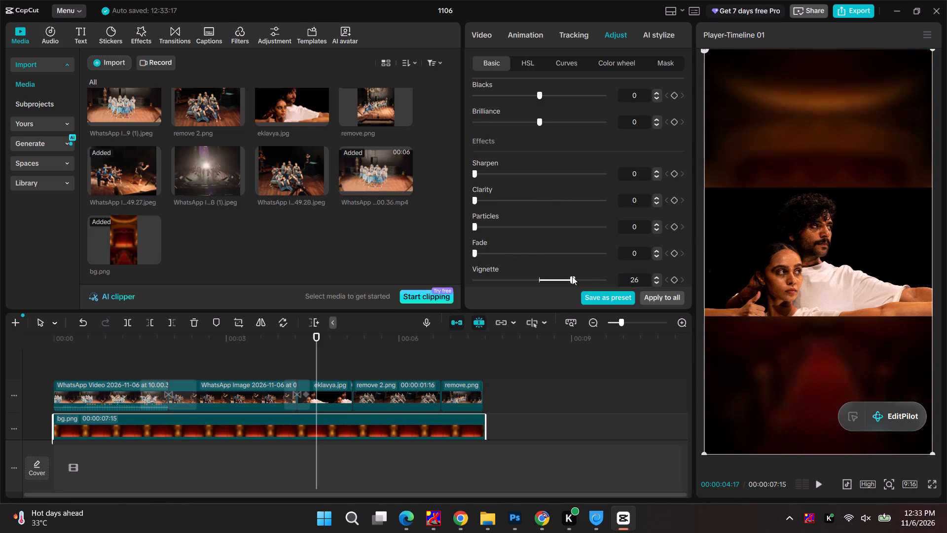
drag(572, 276, 563, 273)
Set the exposure of the bg.png background to 7.
scroll(532, 161, up, 2)
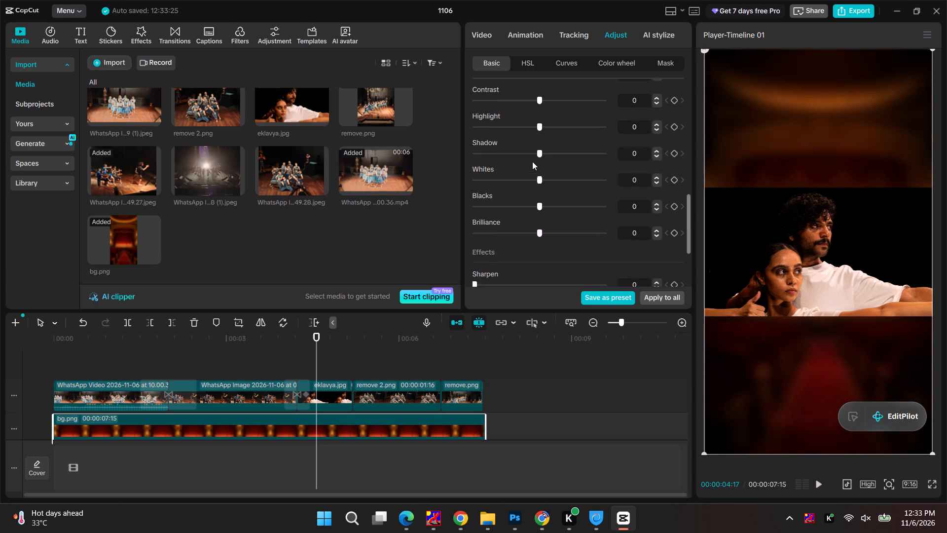
scroll(535, 145, up, 2)
drag(529, 186, 546, 188)
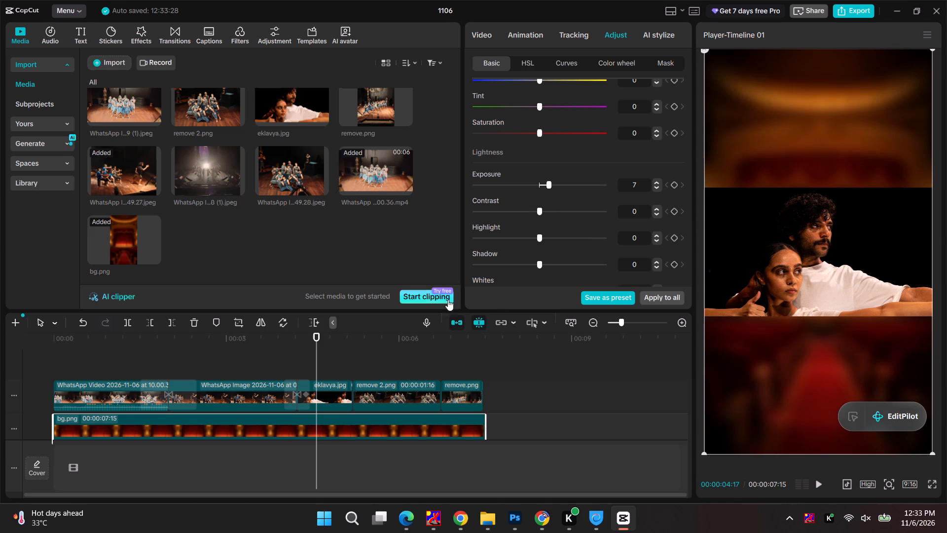
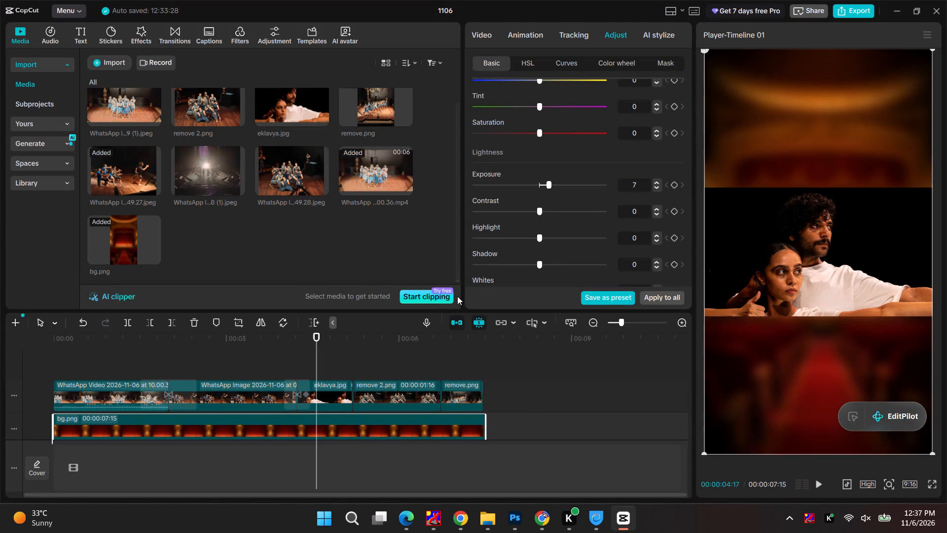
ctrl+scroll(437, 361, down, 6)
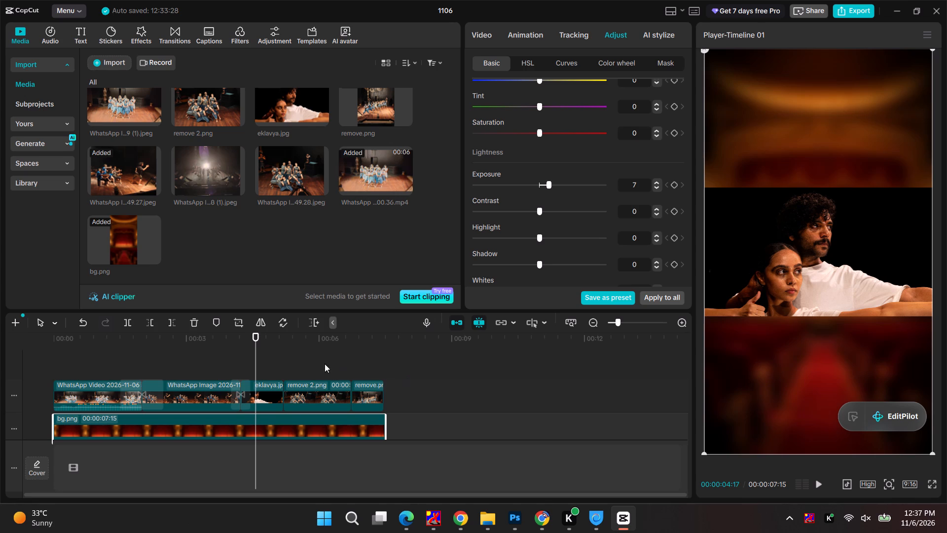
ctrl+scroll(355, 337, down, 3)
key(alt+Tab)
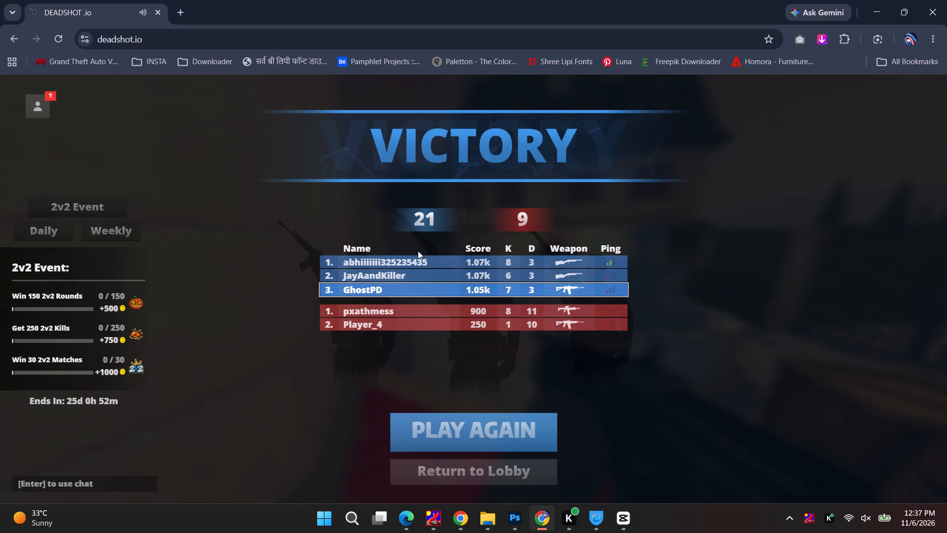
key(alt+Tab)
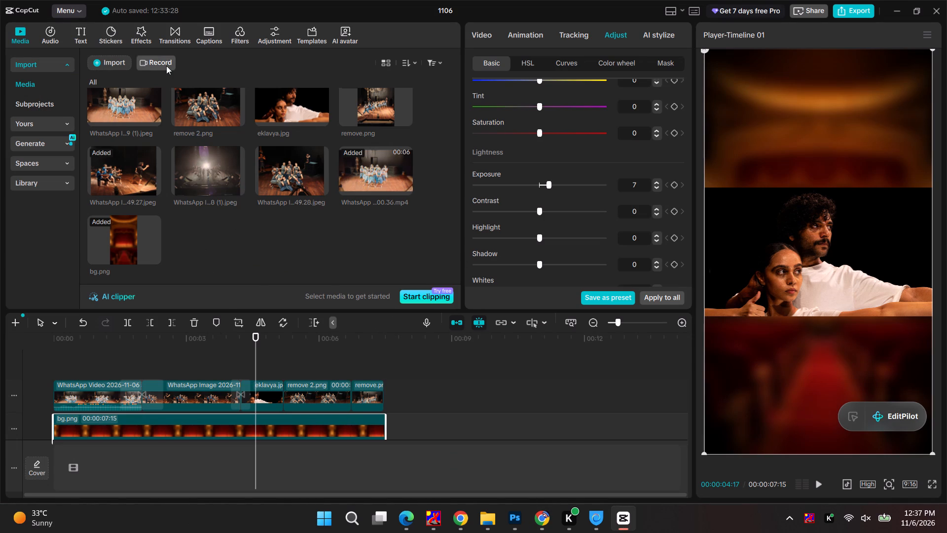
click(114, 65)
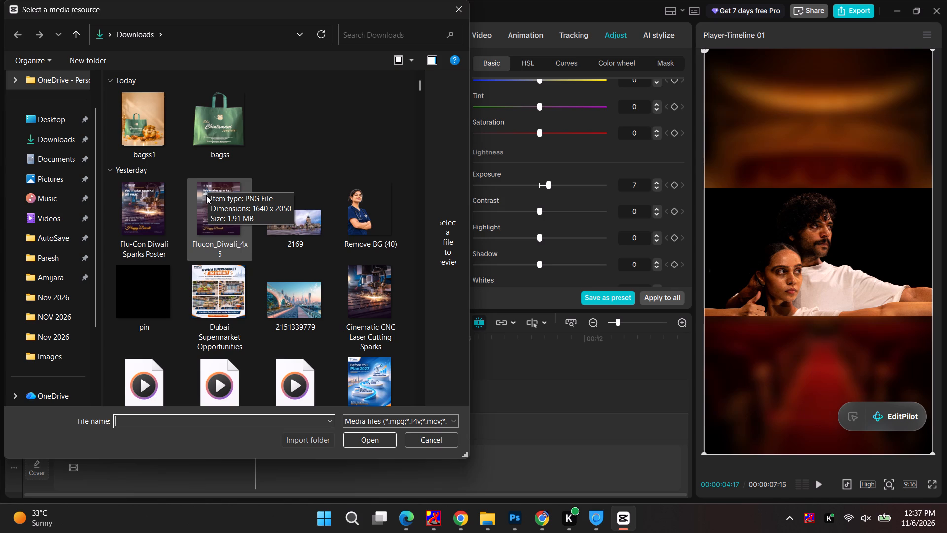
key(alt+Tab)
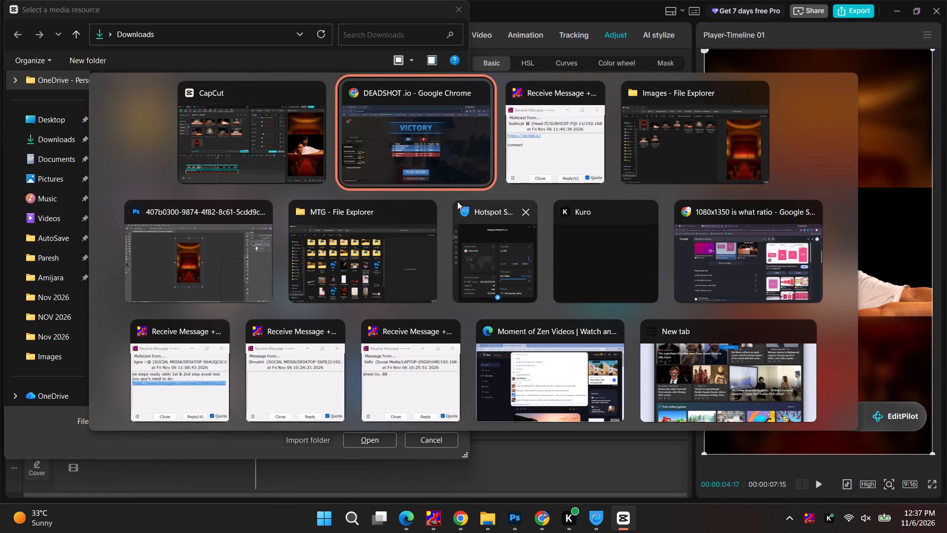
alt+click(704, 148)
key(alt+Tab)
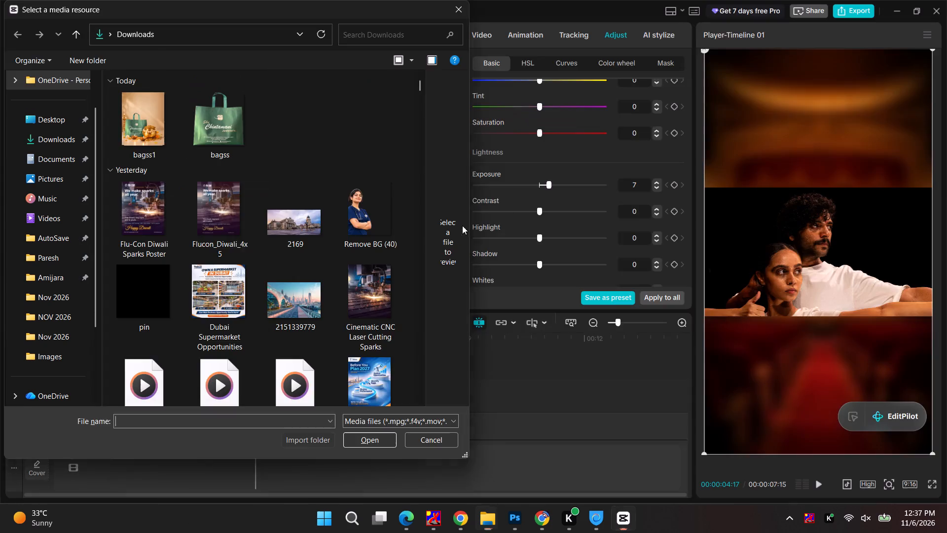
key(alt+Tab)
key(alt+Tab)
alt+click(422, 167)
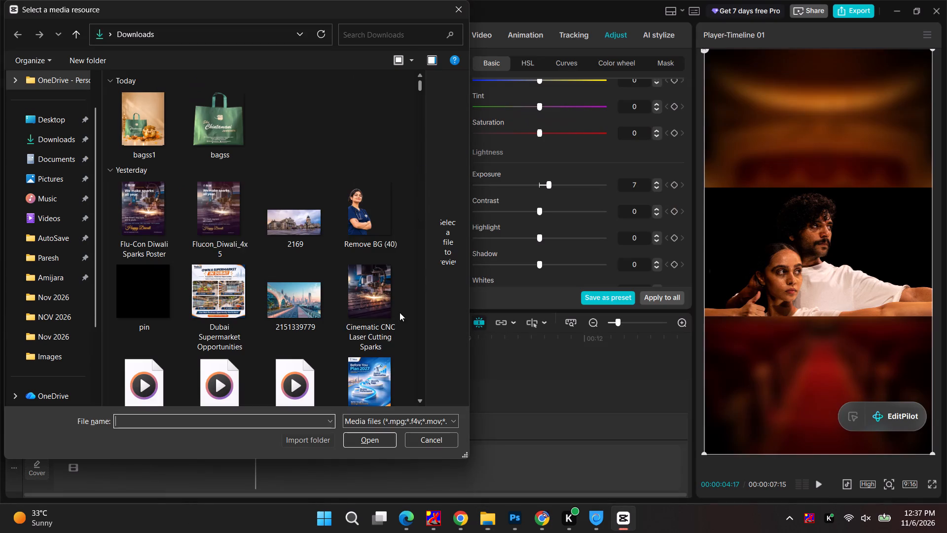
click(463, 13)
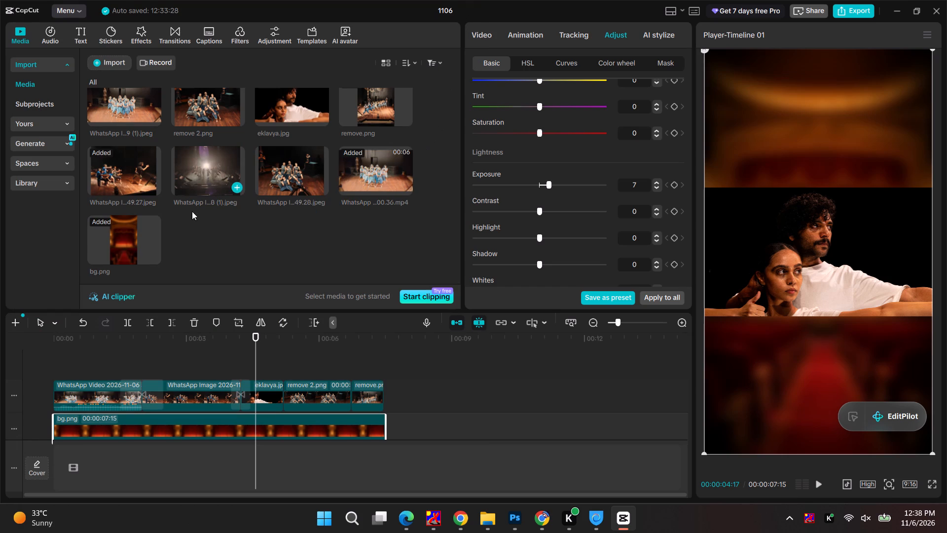
Leave project 1106, duplicate the MTG PLAY PREVIEW-Sanki Raja project and open the copy.
click(929, 15)
scroll(299, 341, down, 3)
scroll(257, 357, down, 6)
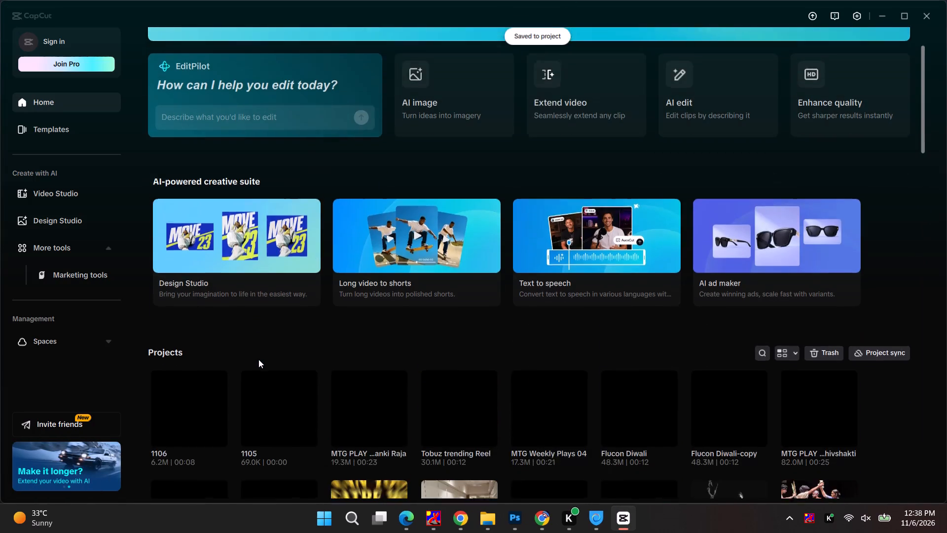
scroll(258, 359, down, 3)
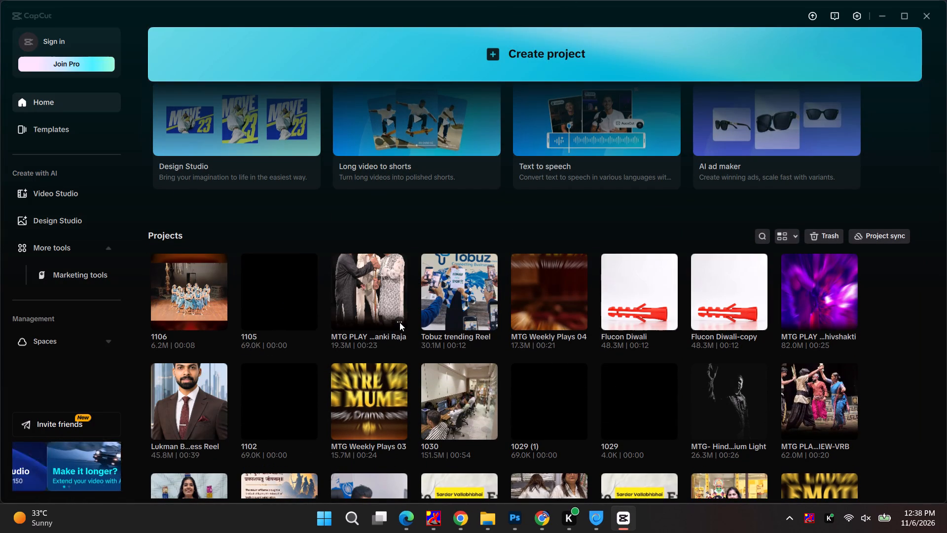
click(401, 323)
click(418, 379)
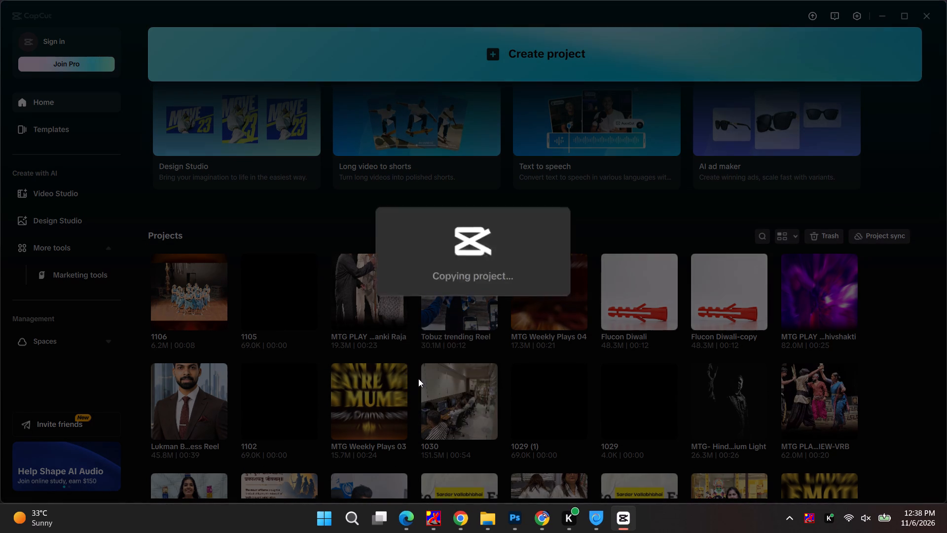
click(183, 303)
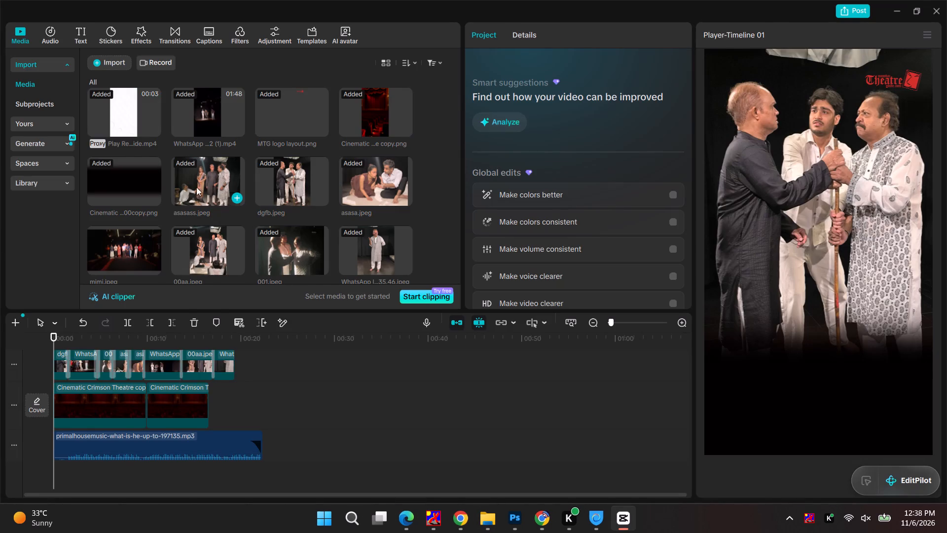
Delete the eight old images, from Cinematic ...00copy.png through the WhatsApp ...35.46.jpeg, from the project media along with their timeline clips.
scroll(223, 194, down, 2)
scroll(224, 200, up, 2)
scroll(224, 200, down, 1)
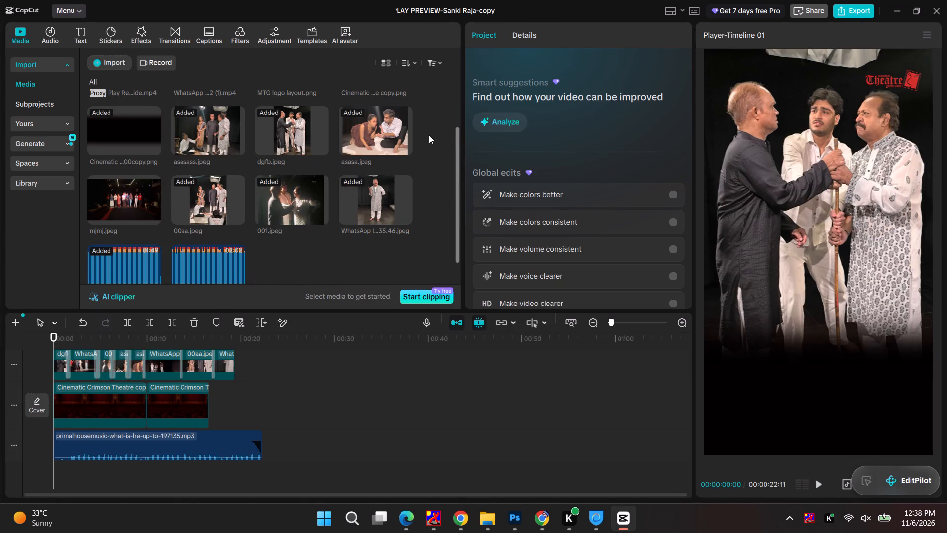
drag(429, 125, 133, 220)
key(BackSpace)
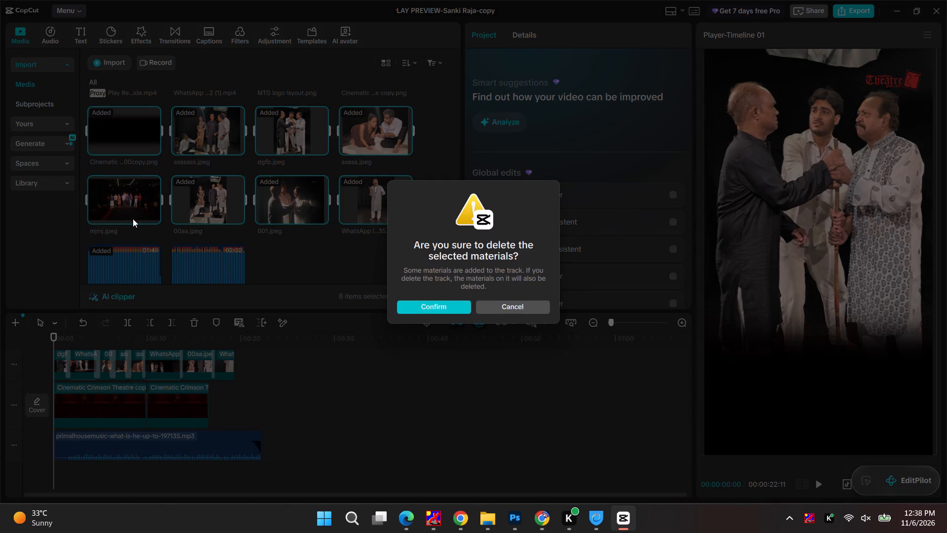
click(420, 301)
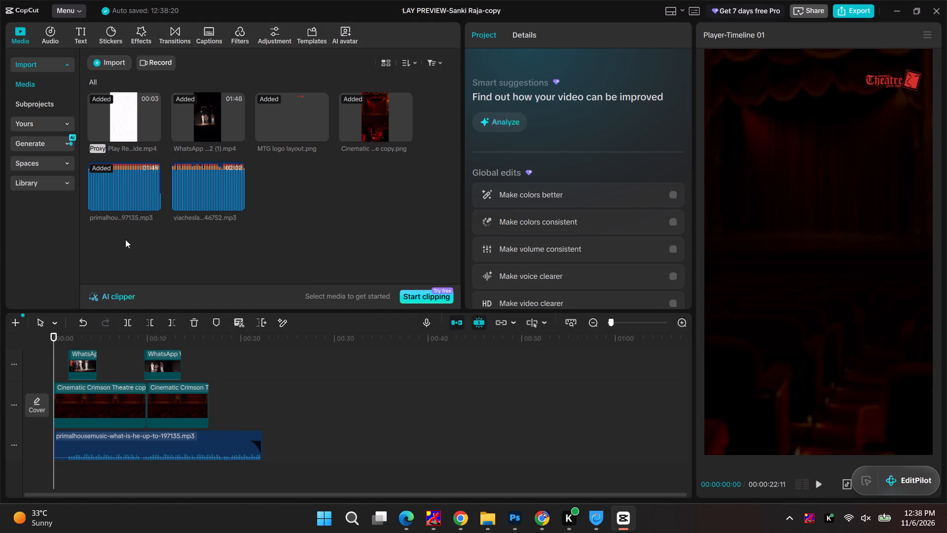
Delete the primalhousemusic mp3 from the project media together with its audio track.
drag(123, 242, 123, 203)
key(BackSpace)
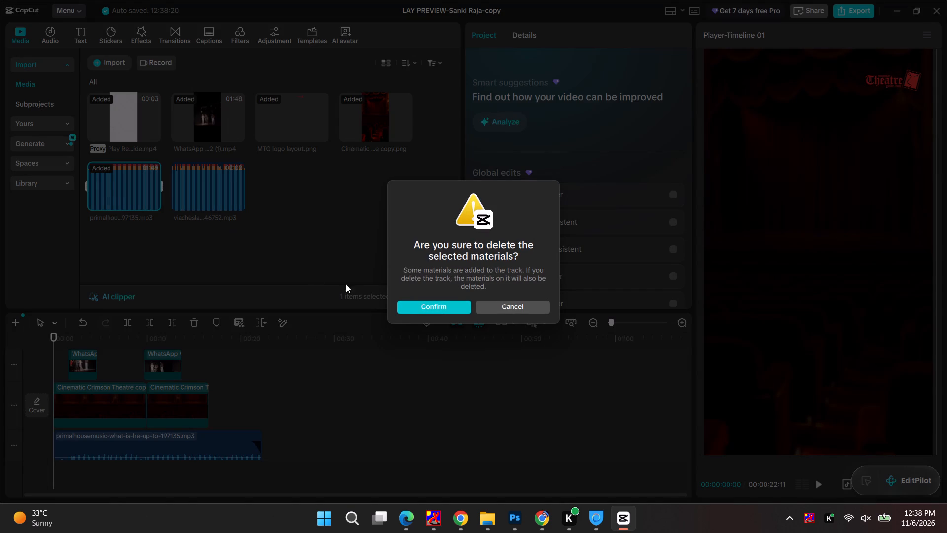
click(450, 303)
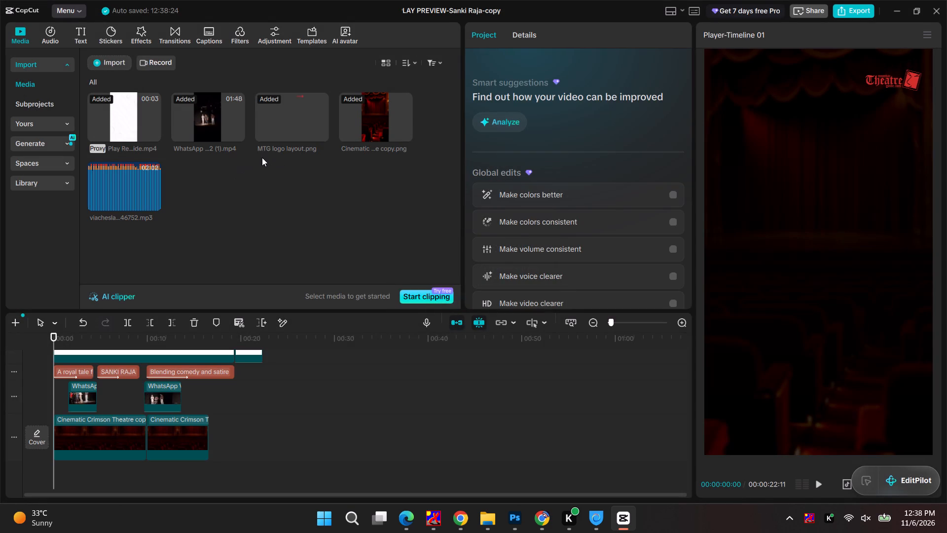
Import the EKLAVYA - The Wronged images into the project media, leaving out WhatsApp images 09.49.28 and 09.49.29 without the (1) suffix.
scroll(227, 358, up, 2)
scroll(249, 260, up, 4)
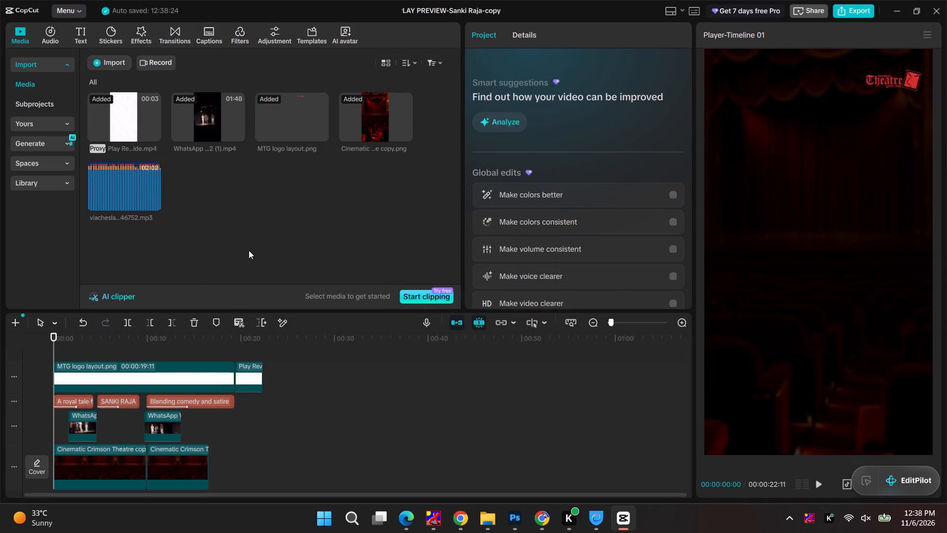
key(alt+Tab)
alt+click(389, 160)
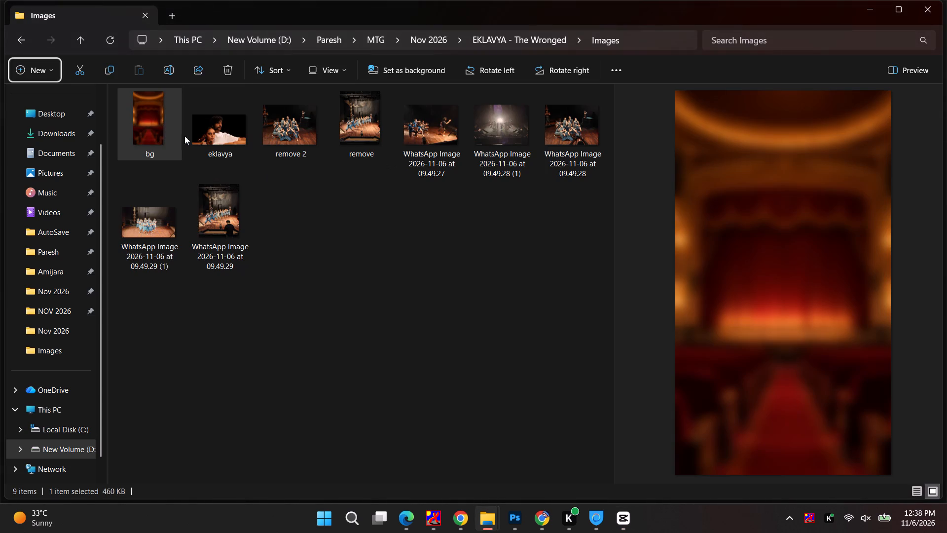
click(167, 135)
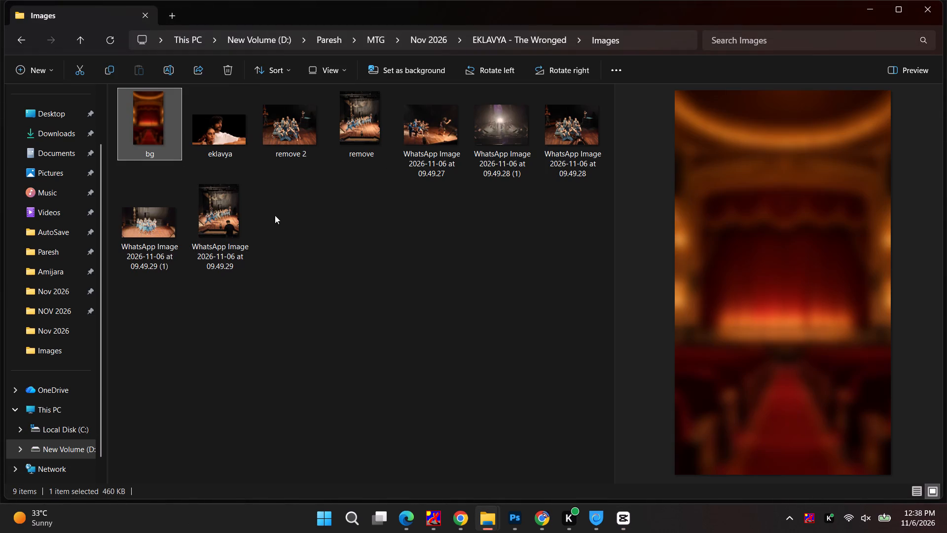
shift+click(217, 227)
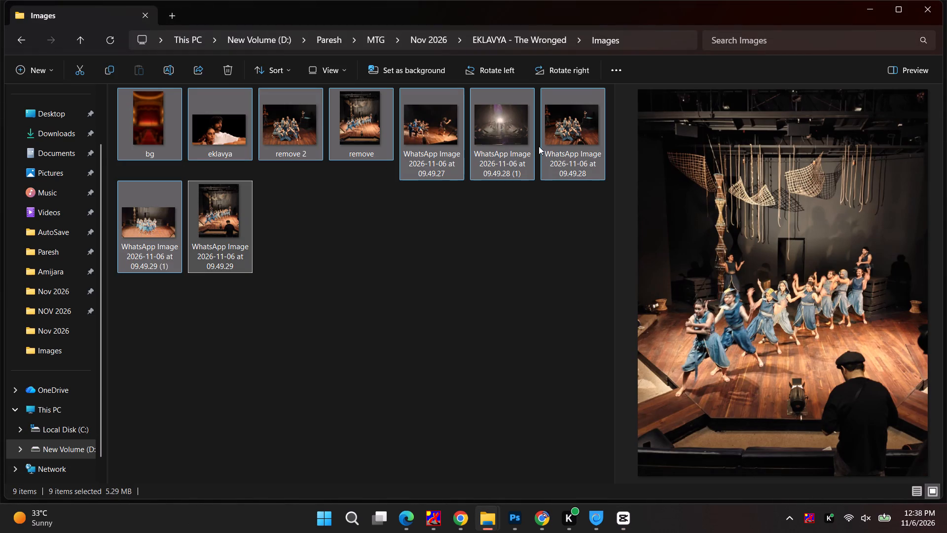
ctrl+click(587, 139)
ctrl+click(239, 242)
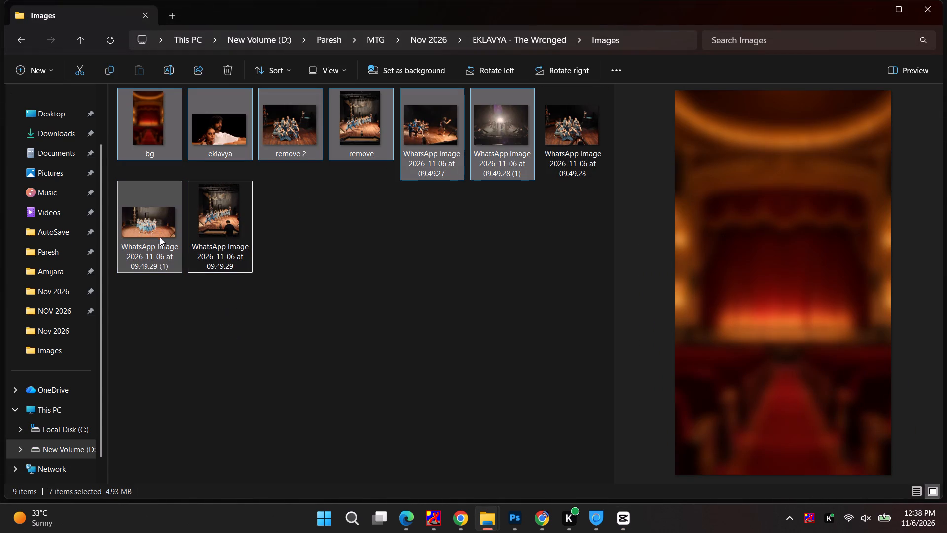
drag(150, 228, 182, 247)
key(alt+Tab)
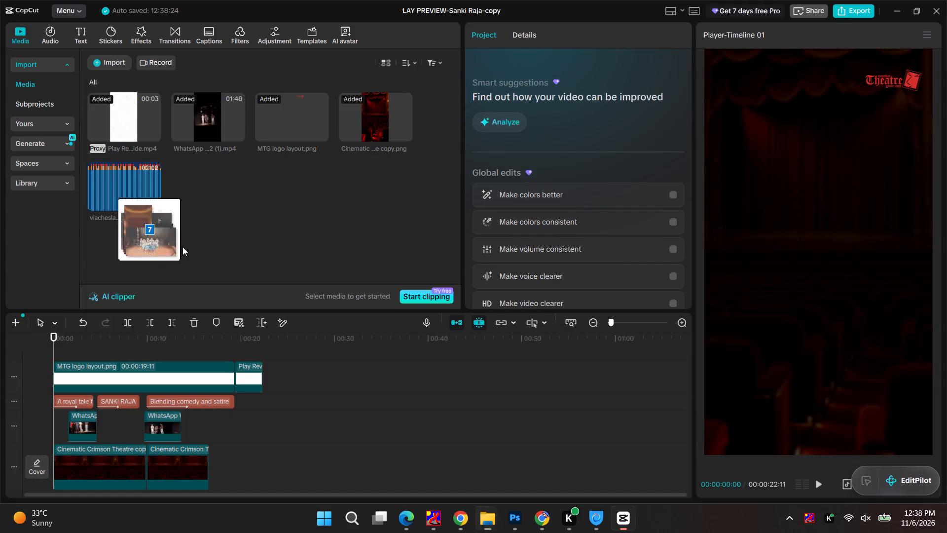
drag(182, 247, 361, 238)
Delete the two remaining WhatsApp video clips between the titles and the background on the timeline.
scroll(270, 334, down, 2)
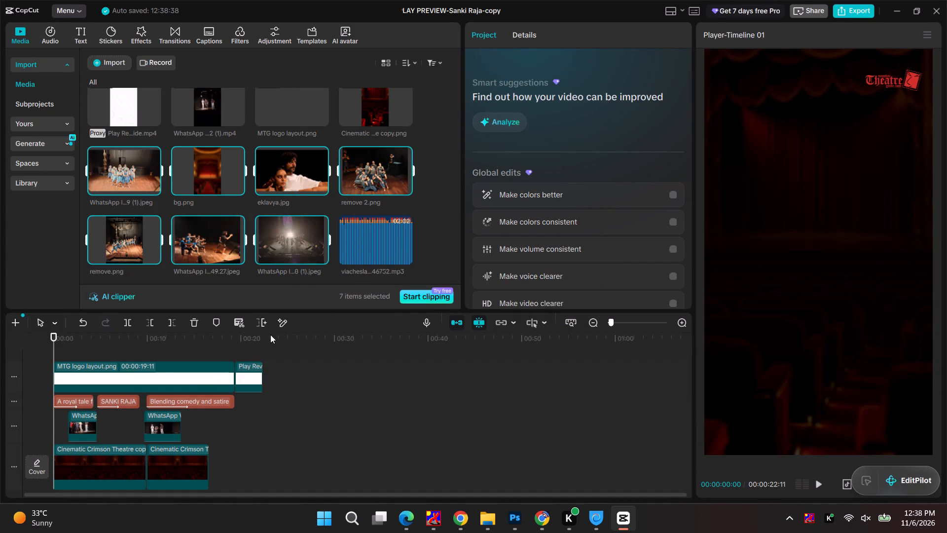
drag(219, 431, 28, 440)
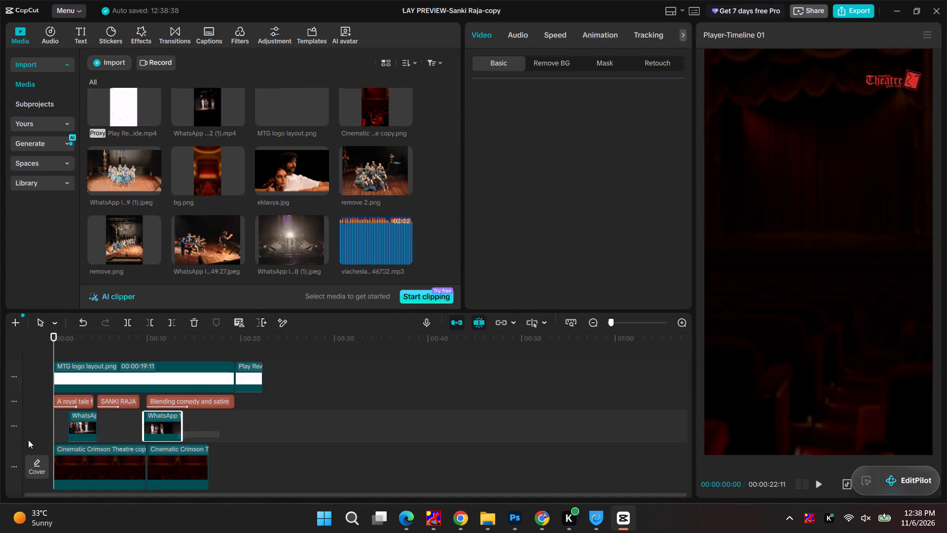
drag(28, 440, 23, 440)
key(BackSpace)
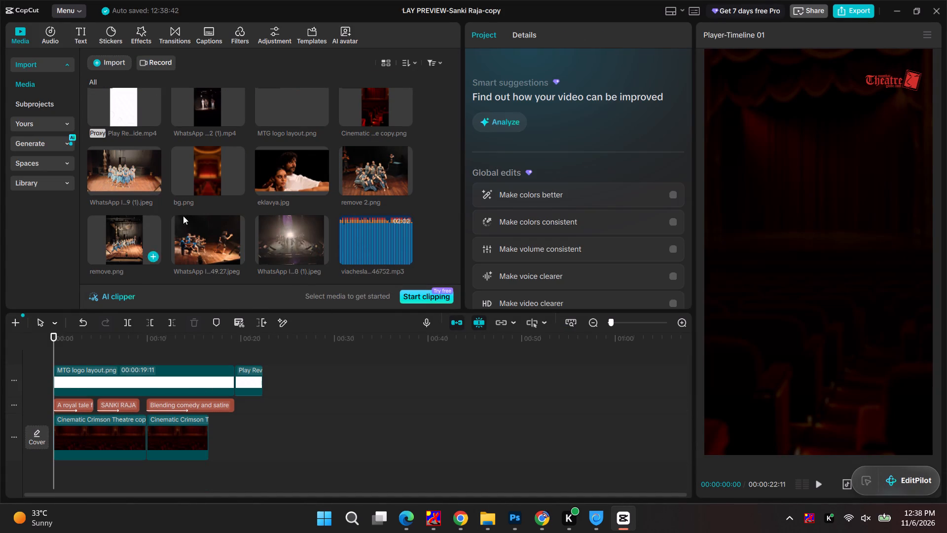
Replace the first Cinematic Crimson Theatre background clip with bg.png, keeping the original video effect.
drag(204, 170, 86, 436)
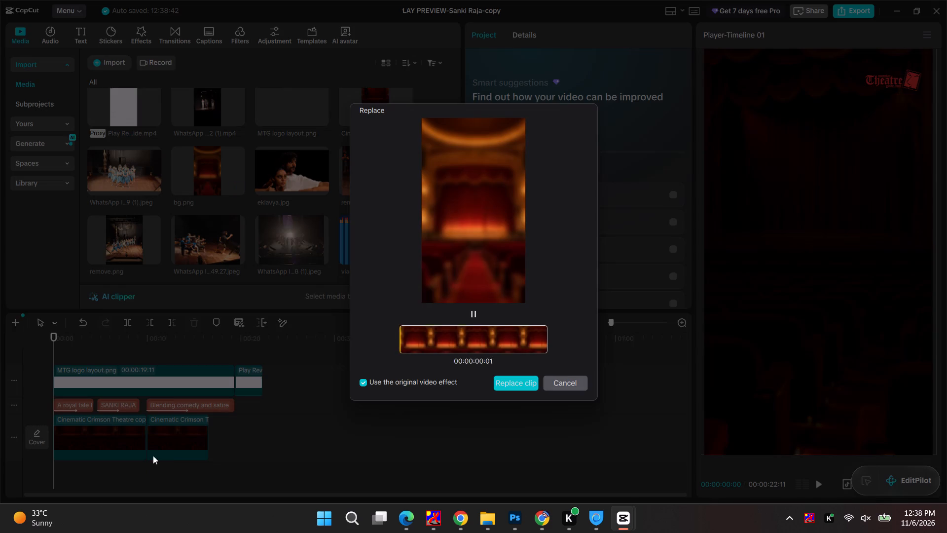
click(508, 383)
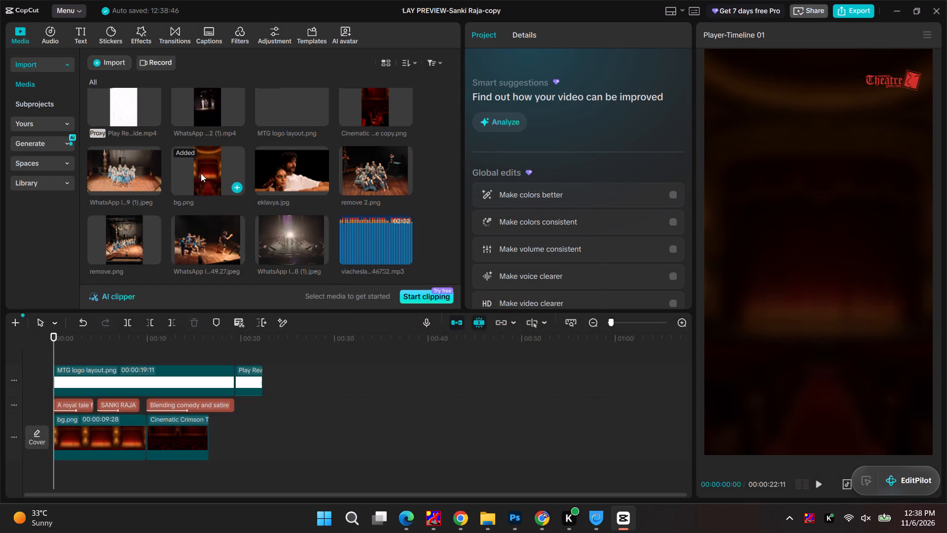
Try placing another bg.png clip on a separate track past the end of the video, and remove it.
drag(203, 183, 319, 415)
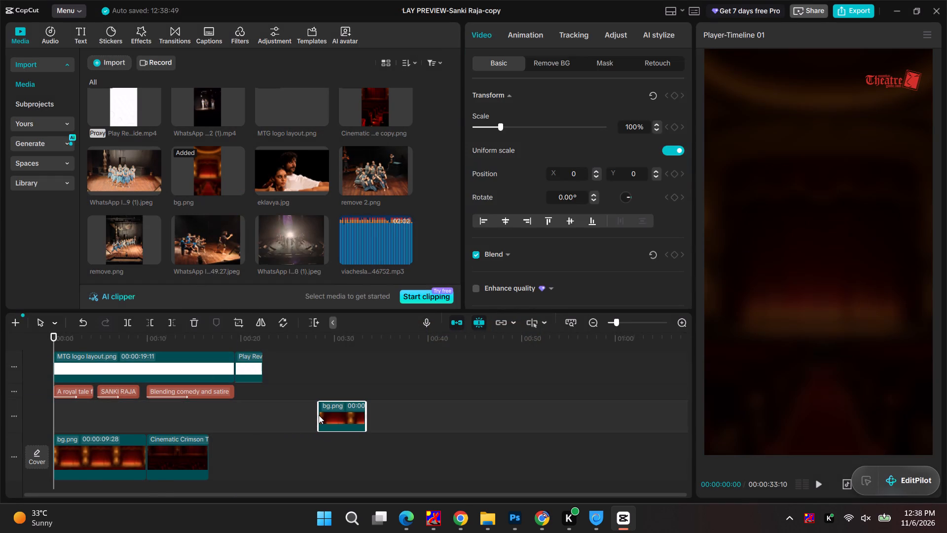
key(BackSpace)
Delete the remaining Cinematic Crimson Theatre clip from the background track.
click(174, 435)
key(BackSpace)
Extend the bg.png background clip to a duration of 00:00:19:11, ending level with the MTG logo layout clip.
click(125, 429)
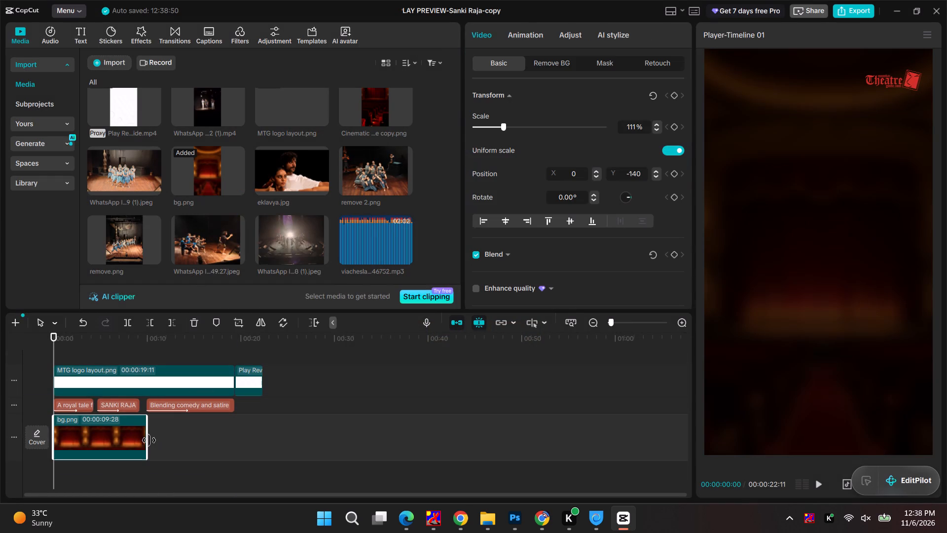
drag(149, 440, 235, 442)
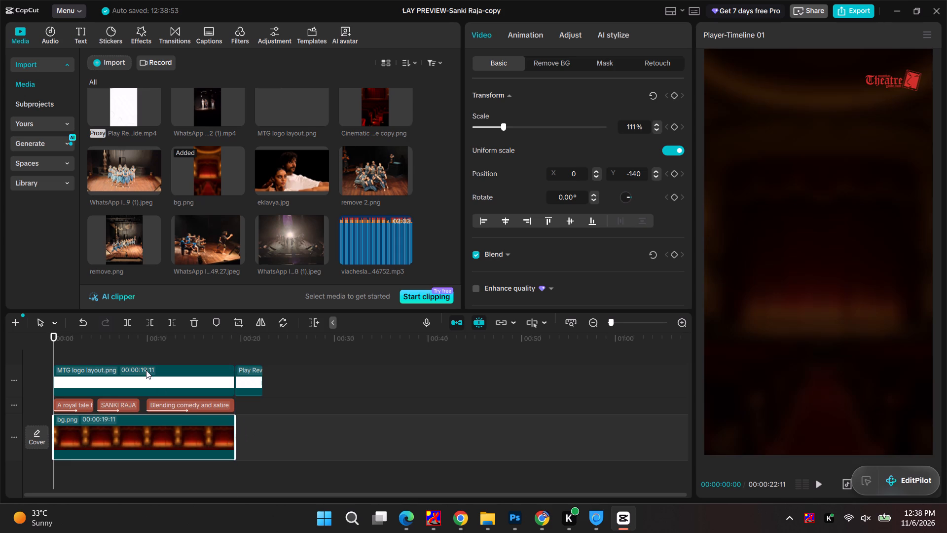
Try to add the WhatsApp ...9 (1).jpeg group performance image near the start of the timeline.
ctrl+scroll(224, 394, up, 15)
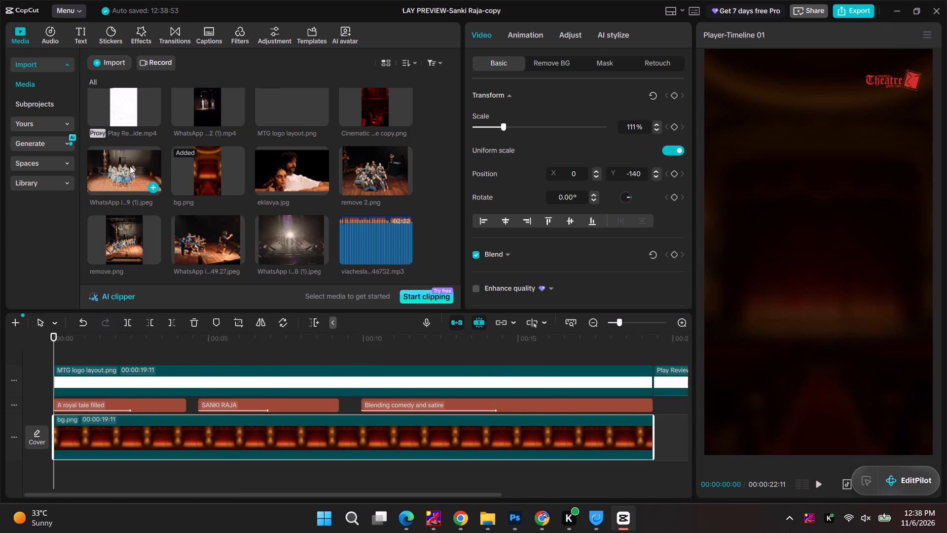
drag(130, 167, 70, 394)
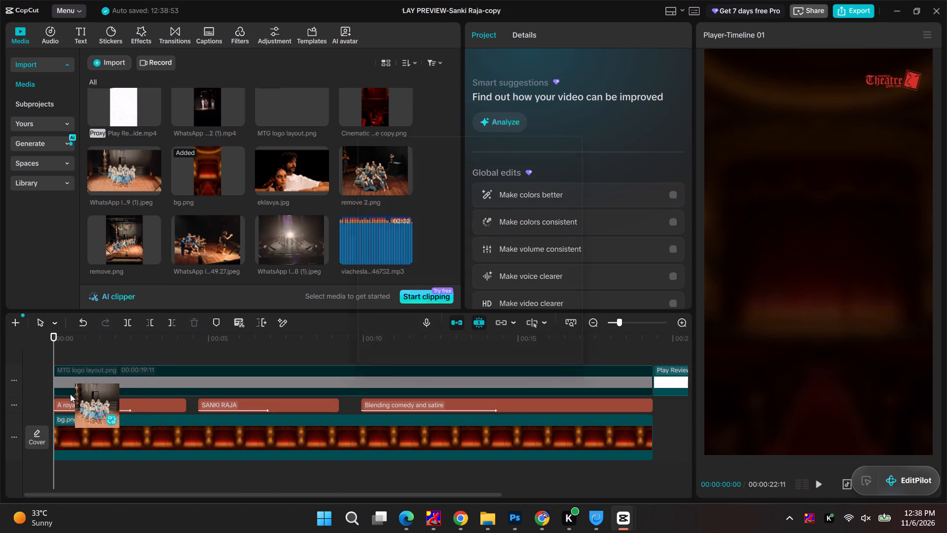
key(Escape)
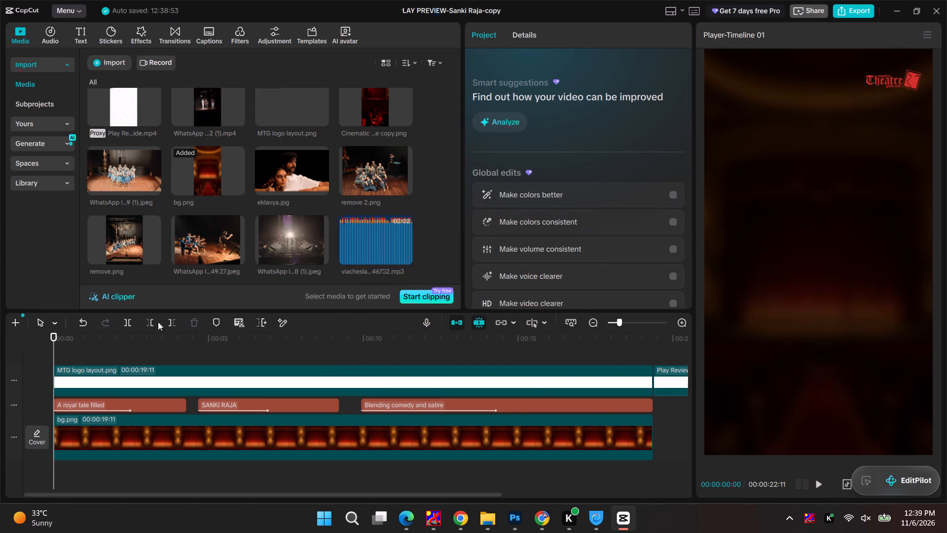
Add the WhatsApp ...9 (1).jpeg group image on its own track, shortened to about 2.5 seconds and starting at about 3 seconds.
drag(110, 177, 96, 405)
drag(157, 410, 118, 412)
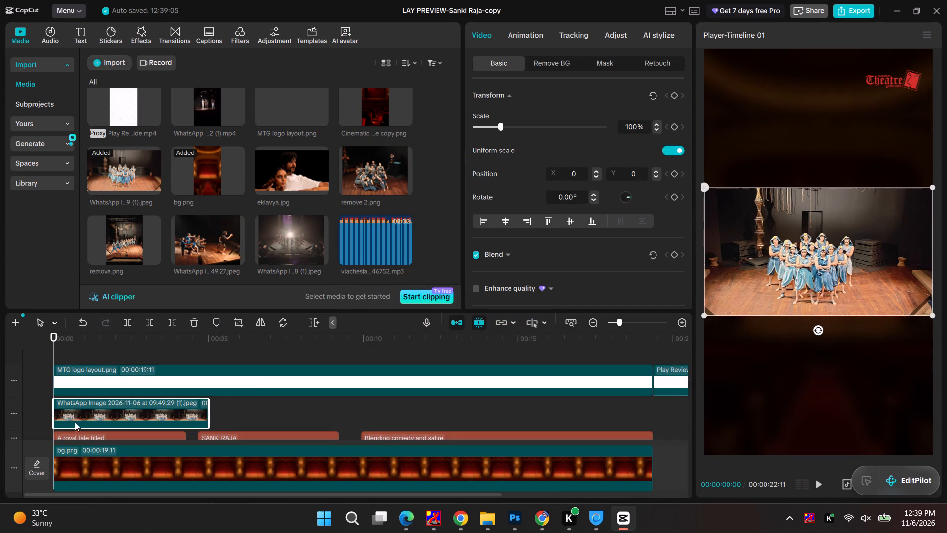
drag(55, 416, 107, 416)
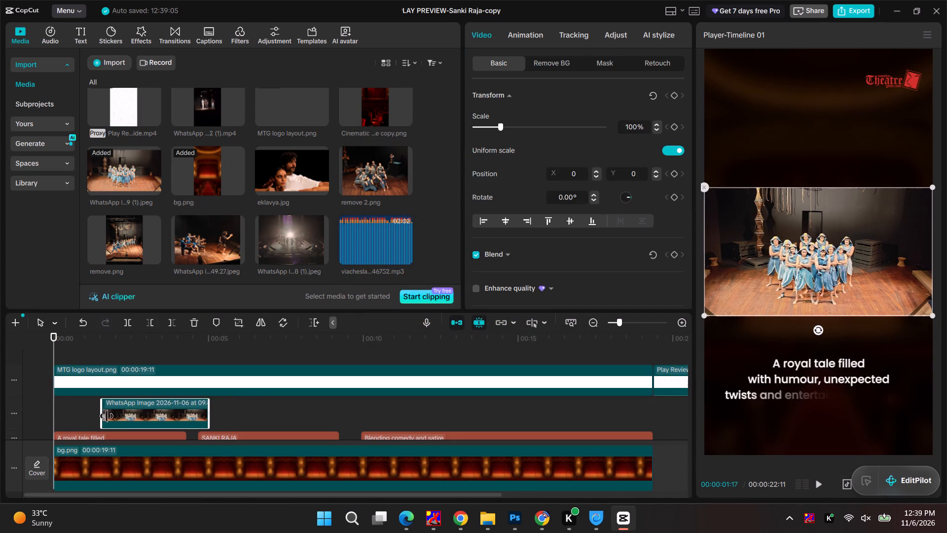
drag(107, 416, 130, 418)
drag(173, 413, 100, 416)
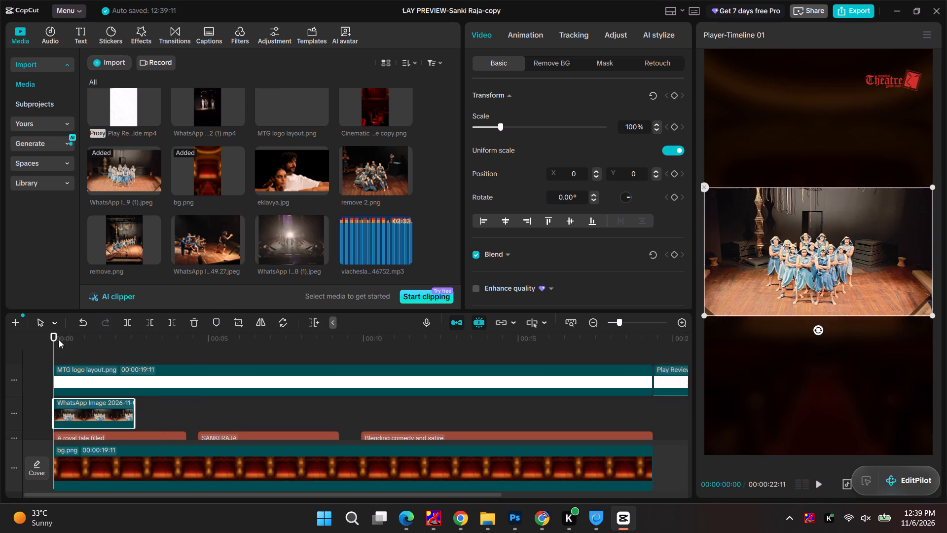
key(space)
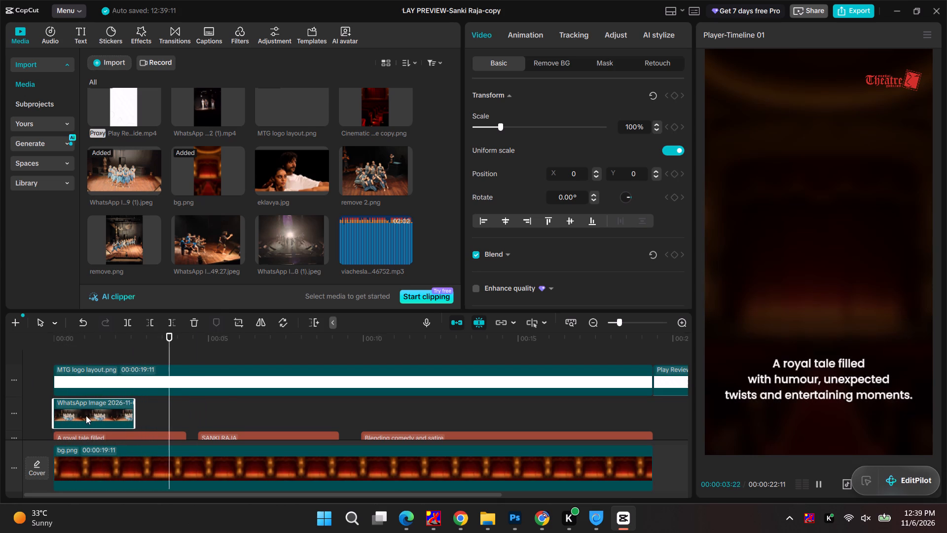
drag(88, 411, 181, 410)
Import the WhatsApp ...00.36.mp4 performance video from the EKLAVYA - The Wronged folder in File Explorer into the CapCut media library.
scroll(253, 203, down, 4)
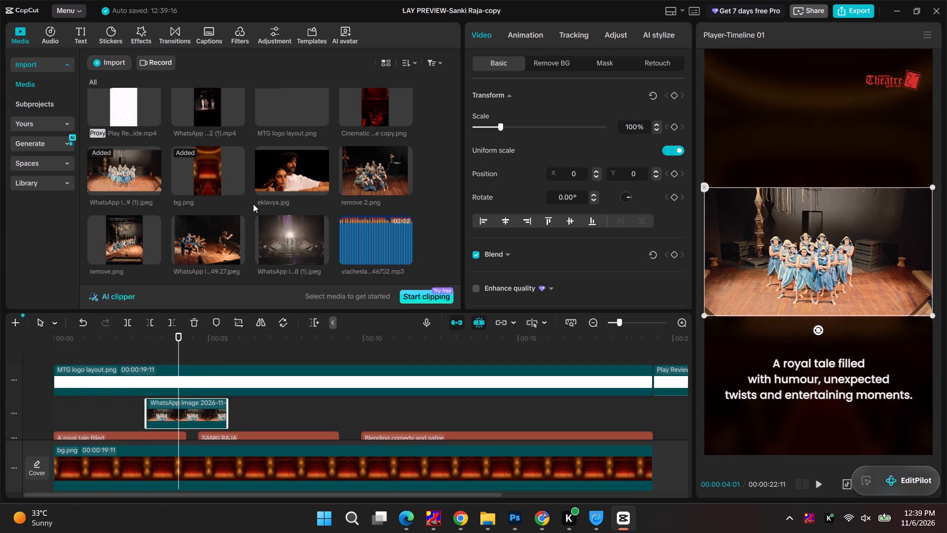
scroll(257, 226, up, 3)
scroll(105, 245, down, 4)
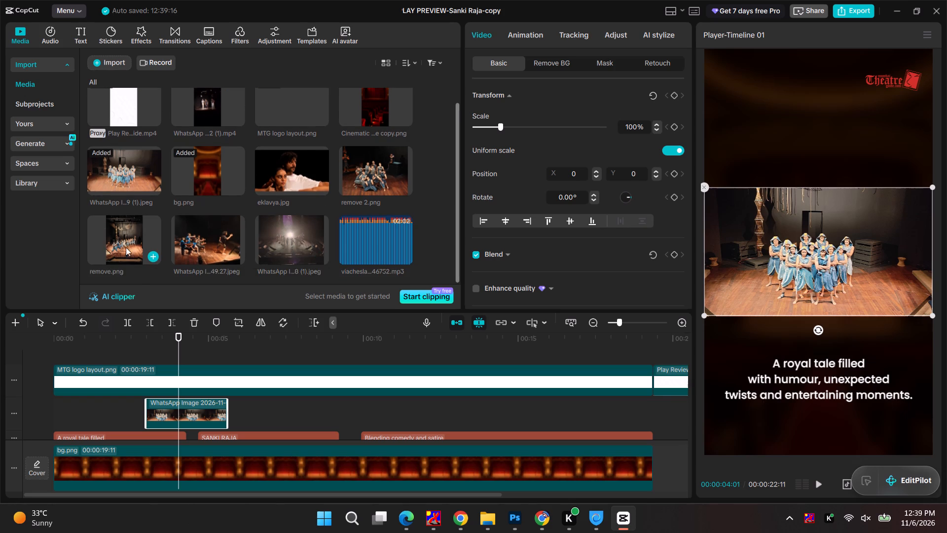
scroll(135, 246, up, 6)
key(alt+Tab)
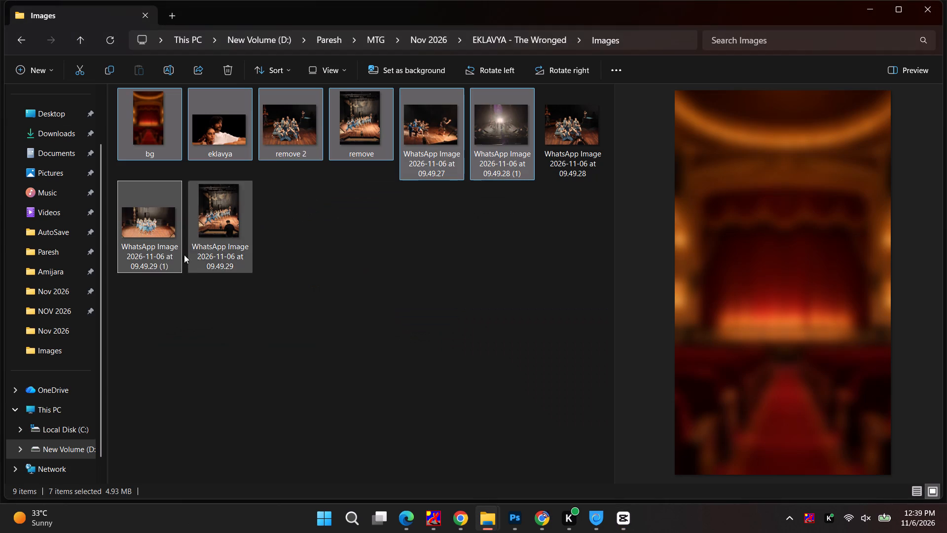
click(494, 41)
drag(240, 135, 232, 228)
key(alt+Tab)
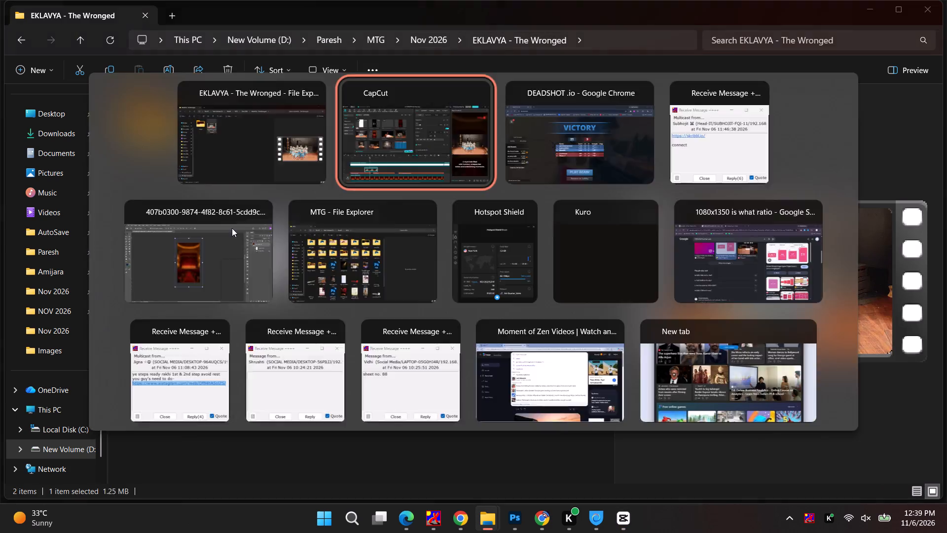
drag(232, 228, 153, 198)
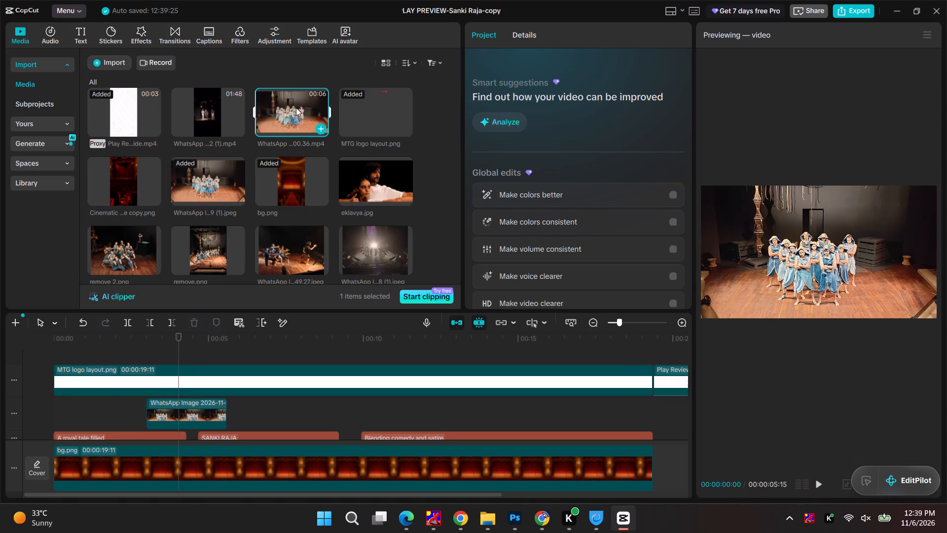
Add the WhatsApp ...00.36.mp4 video at the start of the timeline on a track above the group image.
drag(296, 107, 43, 418)
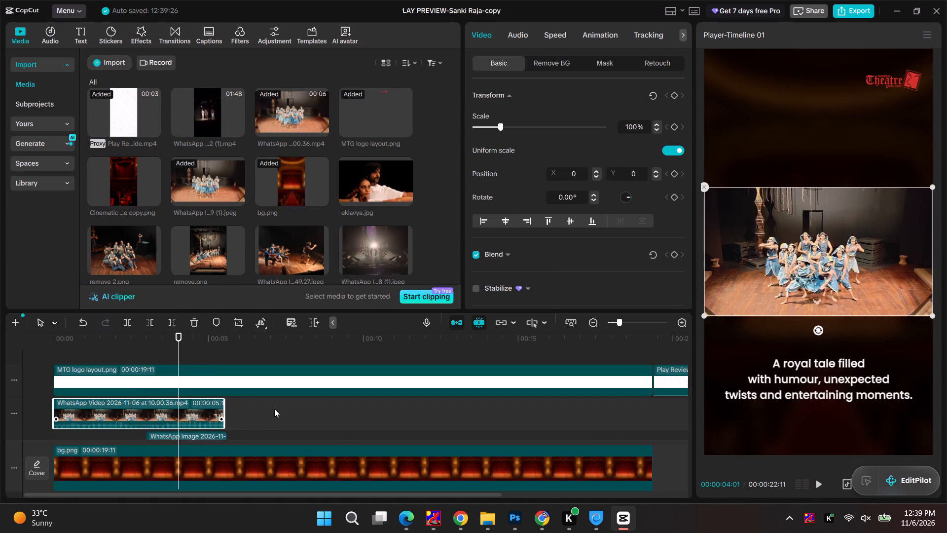
Split the performance video at 00:00:03:00, delete its first part and move the remaining part to the start of the timeline.
drag(103, 342, 73, 334)
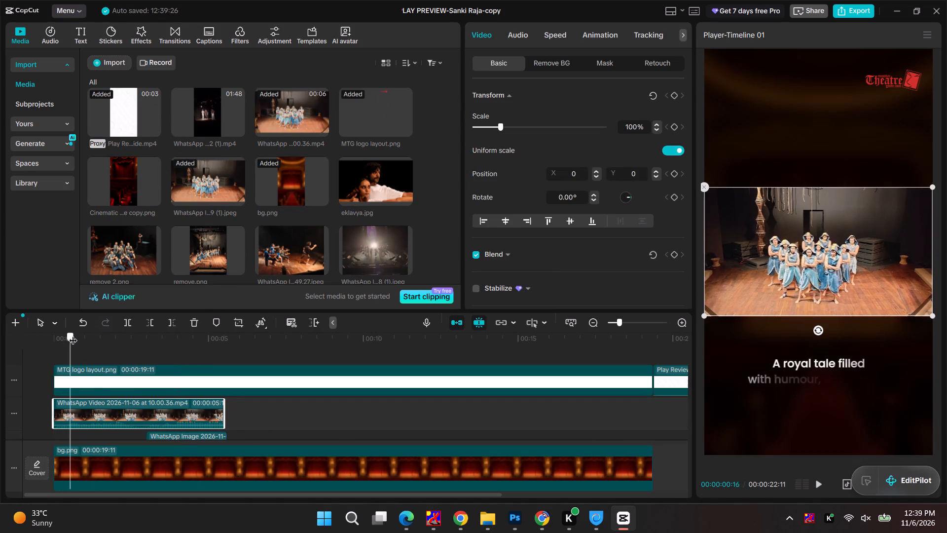
drag(73, 334, 138, 333)
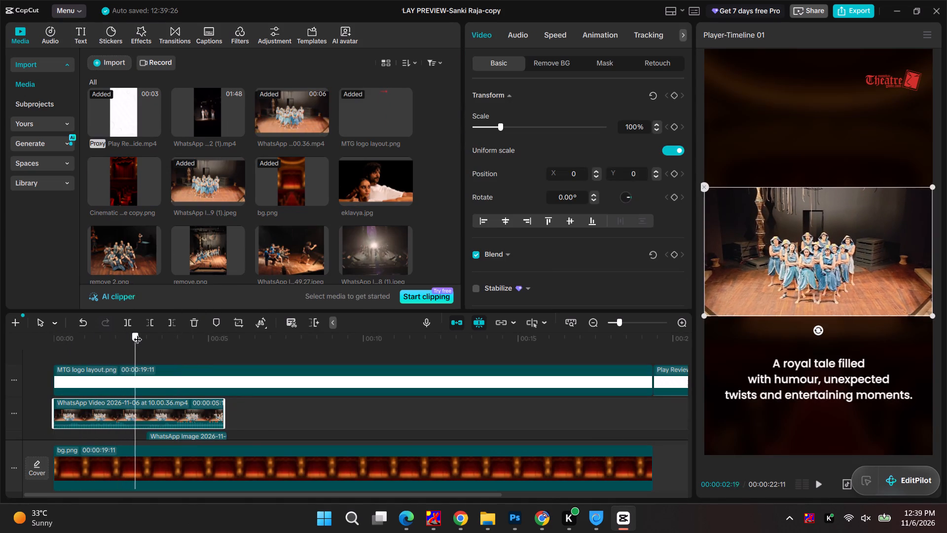
drag(138, 333, 166, 333)
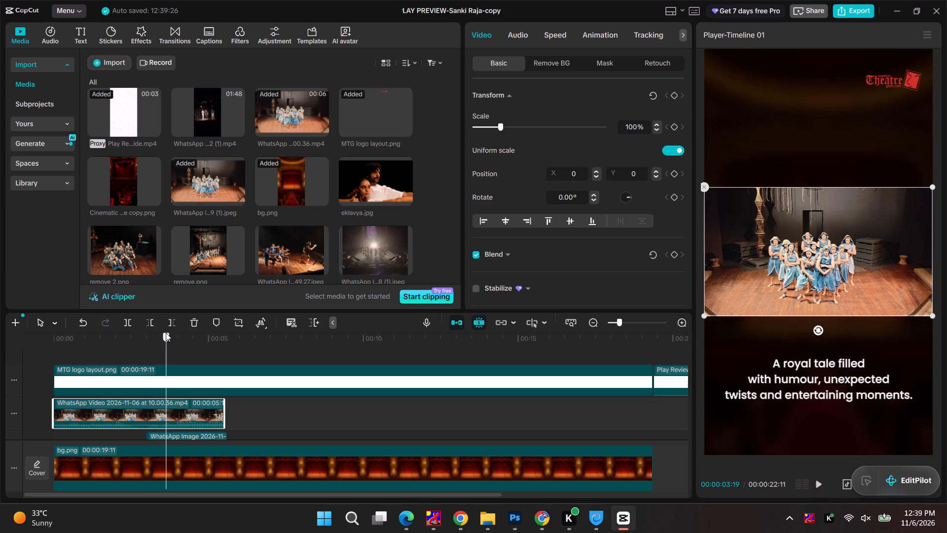
drag(166, 333, 149, 331)
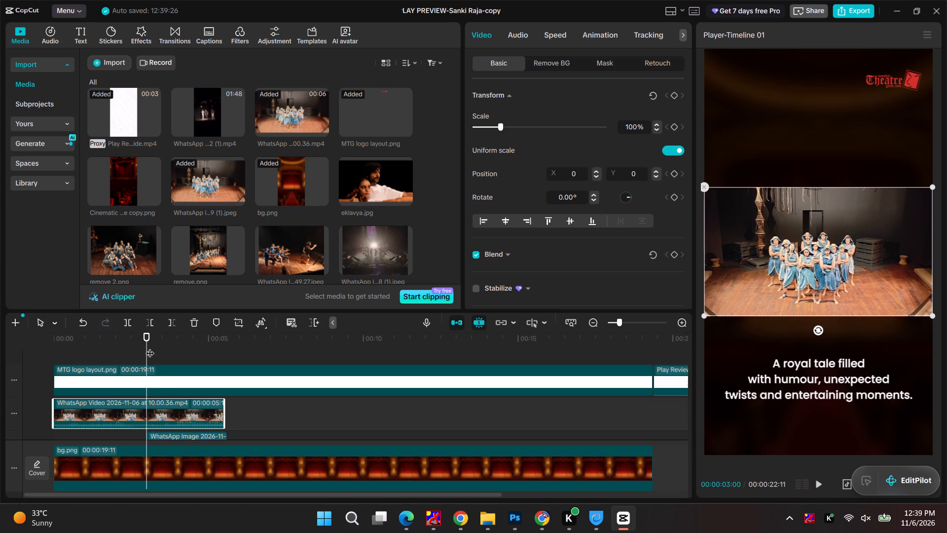
key(ctrl+b)
click(108, 424)
key(BackSpace)
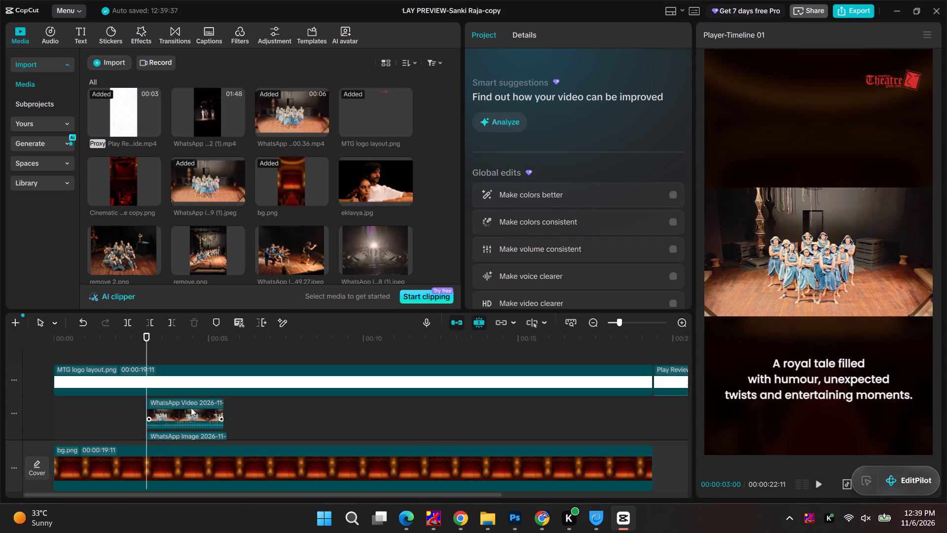
drag(190, 407, 98, 411)
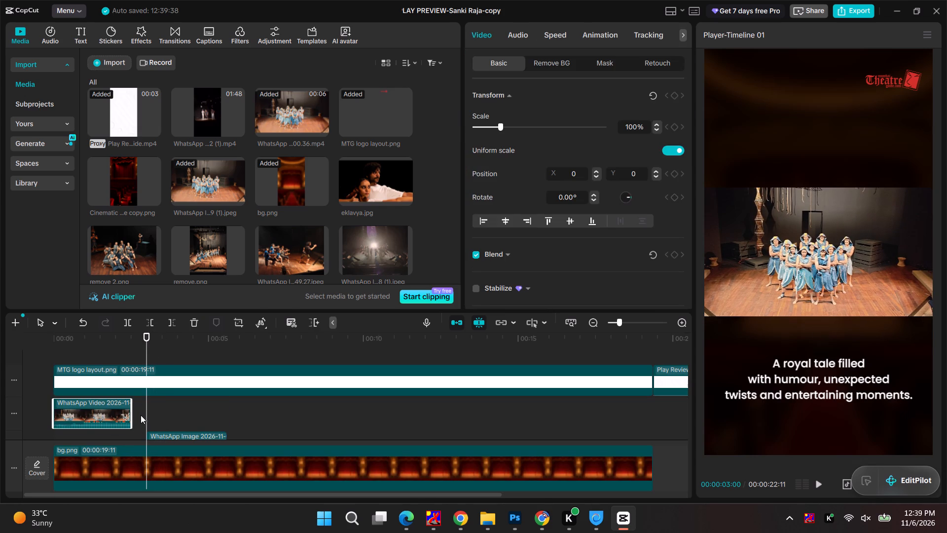
Enlarge the opening performance video to 128% scale and play the sequence from the beginning.
scroll(128, 435, down, 3)
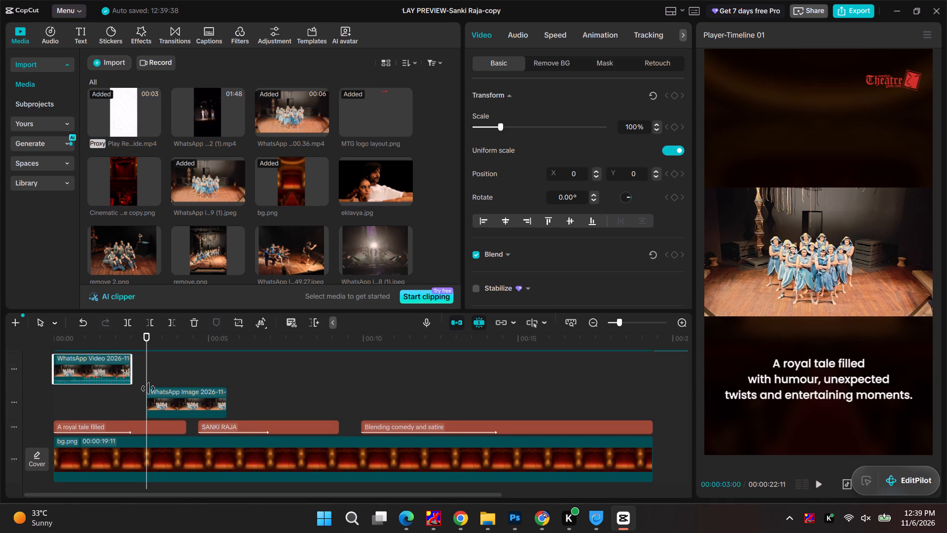
scroll(146, 384, up, 2)
drag(148, 337, 117, 337)
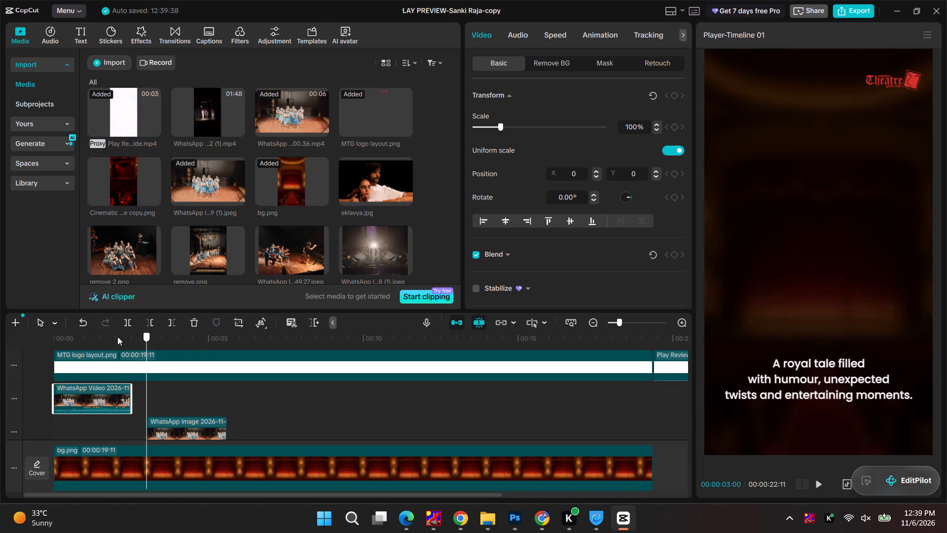
drag(117, 337, 41, 338)
key(space)
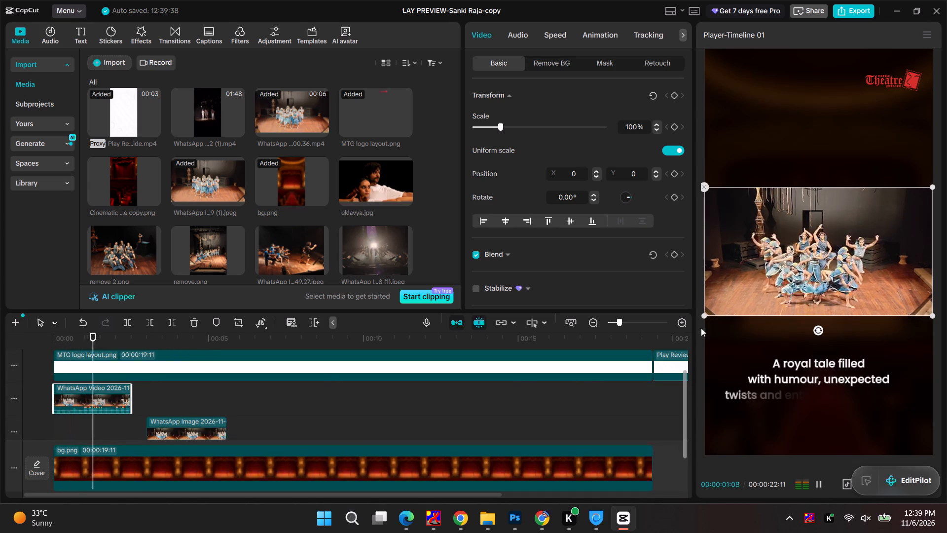
alt+shift+drag(704, 316, 662, 347)
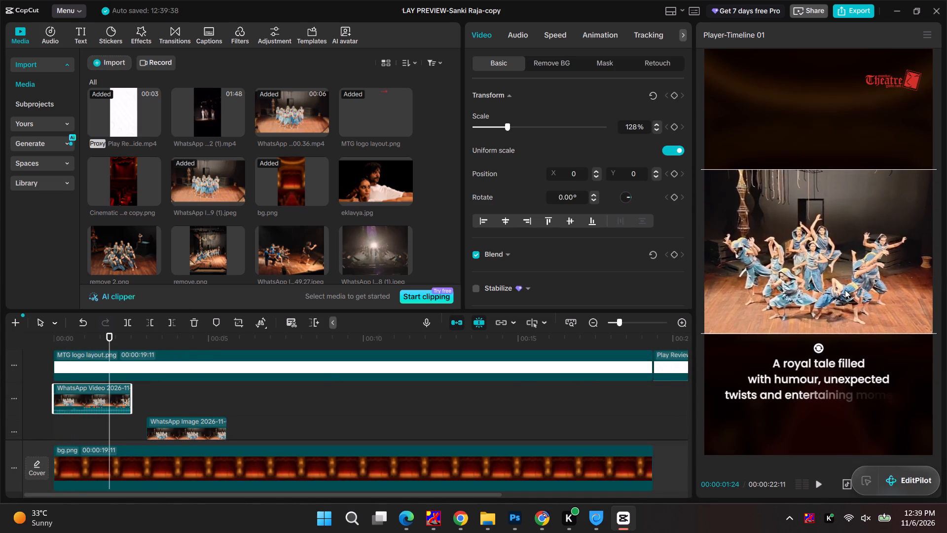
click(845, 290)
drag(111, 337, 27, 342)
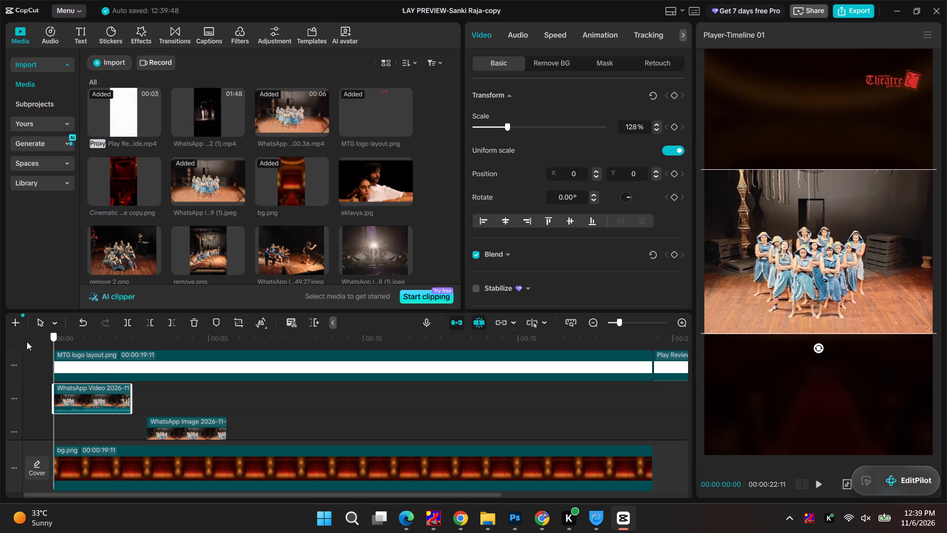
drag(27, 342, 25, 342)
key(space)
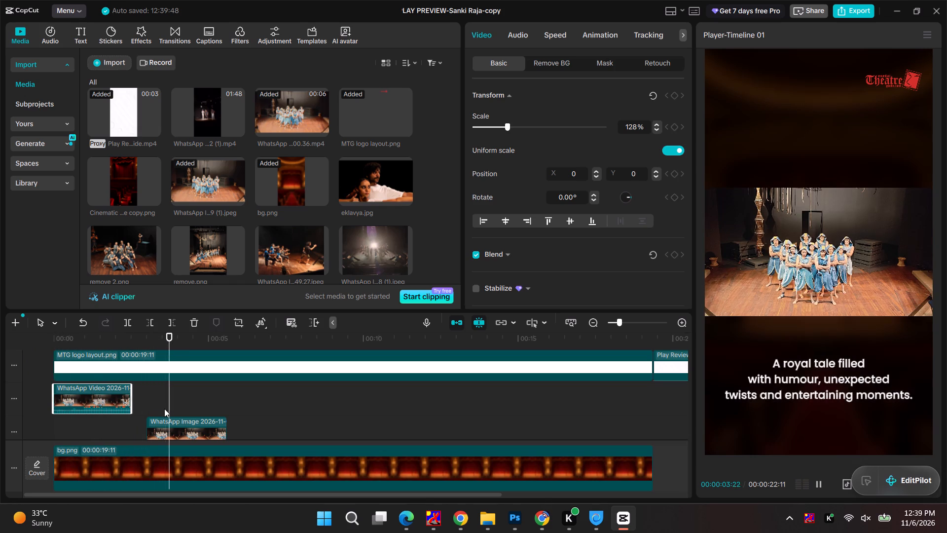
Move the group image clip onto the performance video's track, starting at about 5 seconds.
scroll(159, 412, down, 3)
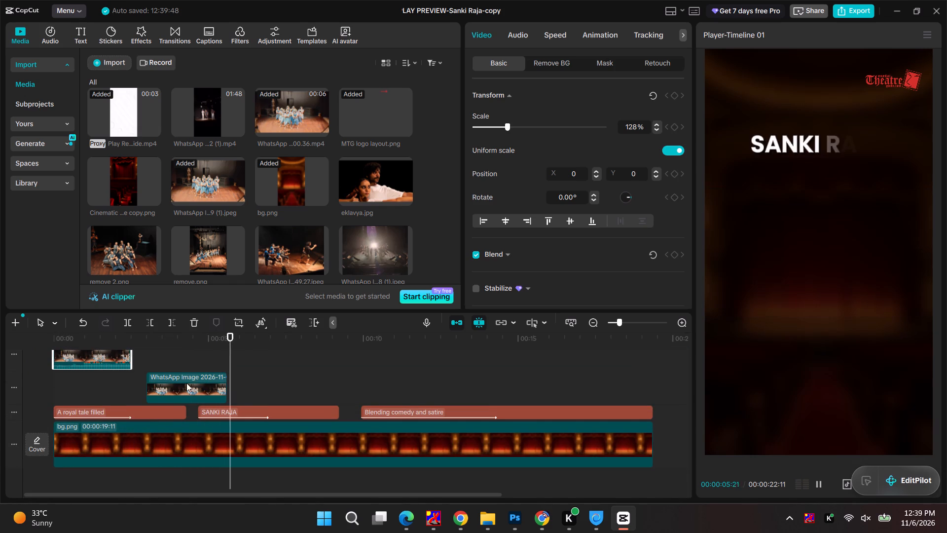
drag(182, 377, 229, 356)
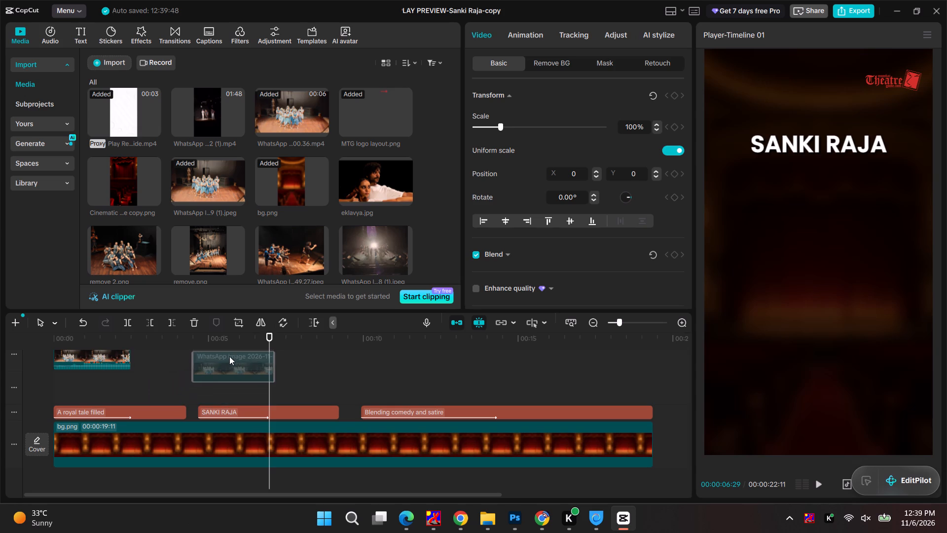
drag(229, 356, 250, 353)
click(108, 372)
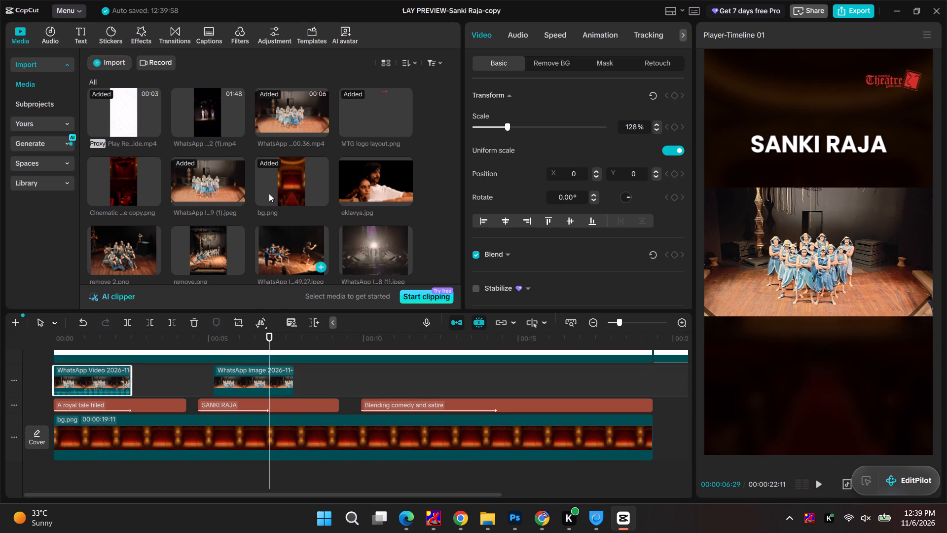
Add eklavya.jpg directly after the performance video on the same track, shortened to a duration of 00:00:02:15.
drag(358, 173, 141, 368)
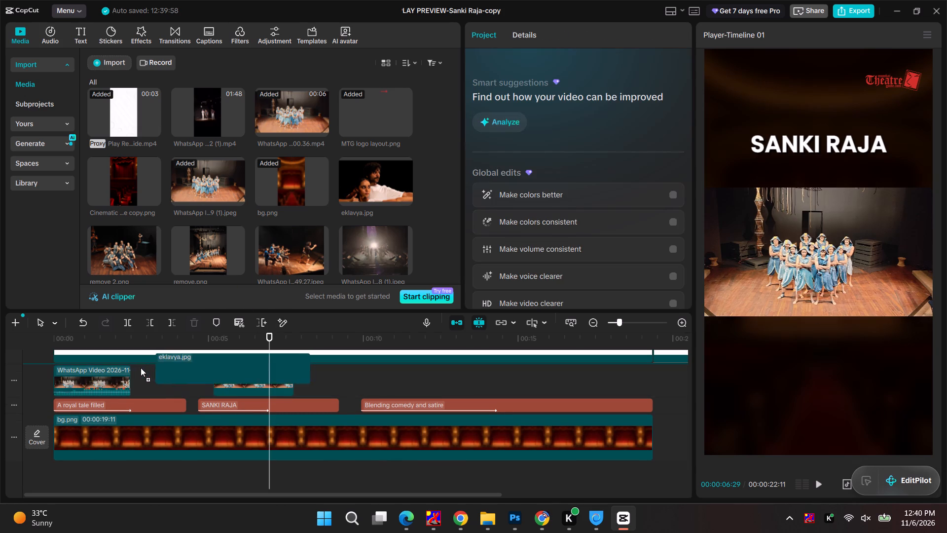
drag(141, 368, 132, 382)
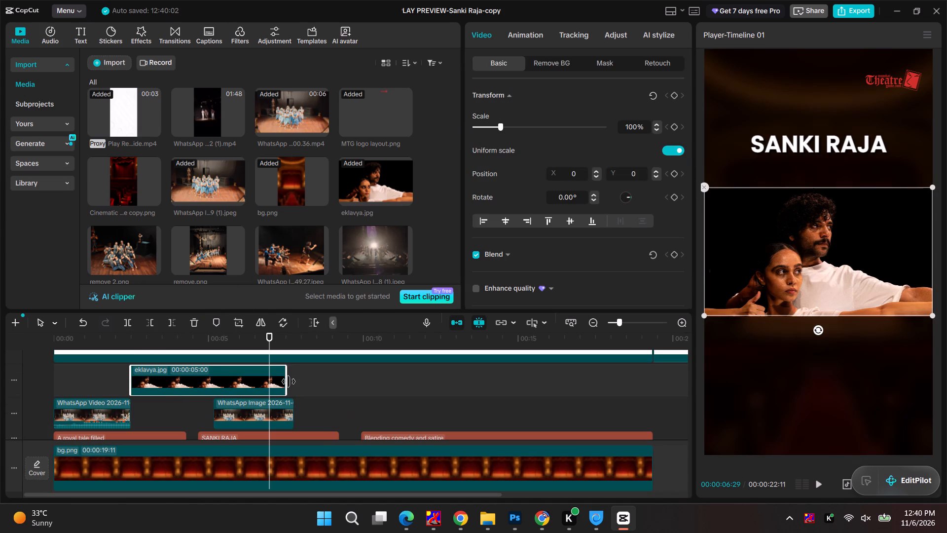
drag(289, 381, 208, 382)
drag(160, 385, 159, 418)
Shift the group image to about 9.4 seconds and fit eklavya.jpg between the SANKI RAJA text's start and about 7 seconds.
drag(182, 378, 252, 377)
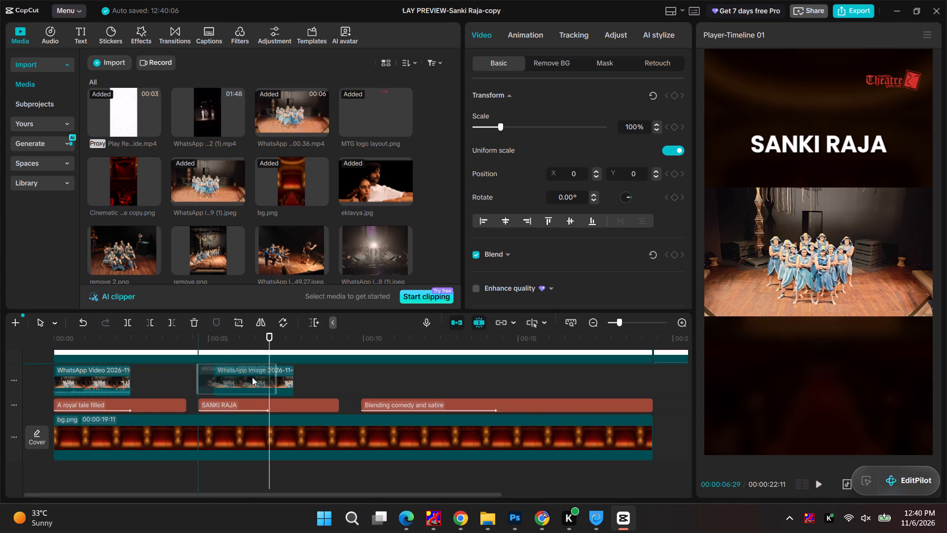
drag(252, 377, 247, 379)
drag(279, 406, 409, 405)
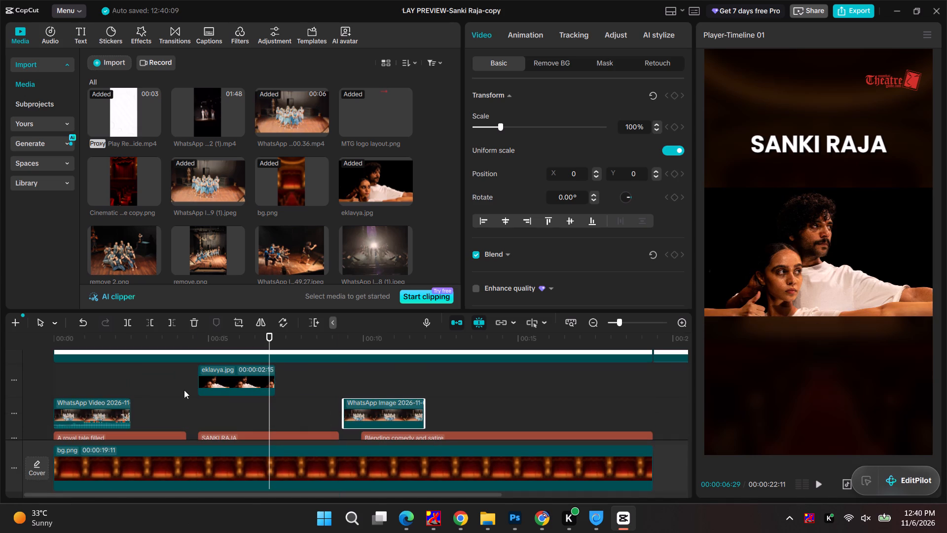
drag(234, 383, 233, 412)
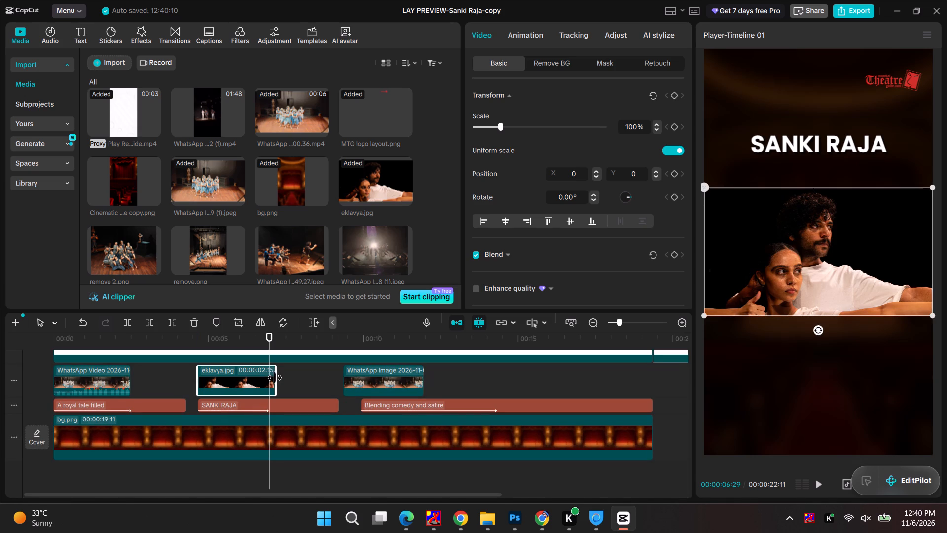
drag(275, 378, 268, 379)
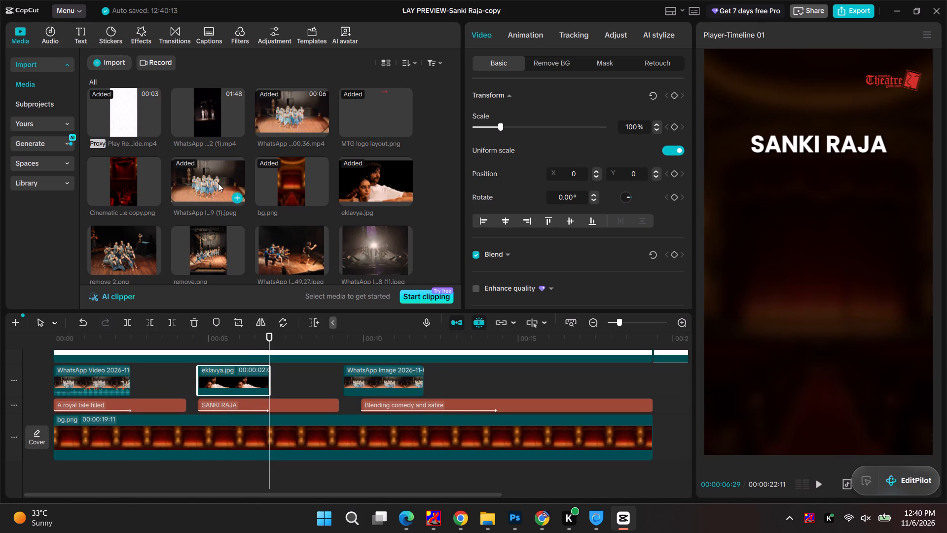
Add the WhatsApp ...49.27.jpeg performance image on a track above, starting where the video ends, and scale it to 237% to fill the frame.
scroll(317, 170, down, 1)
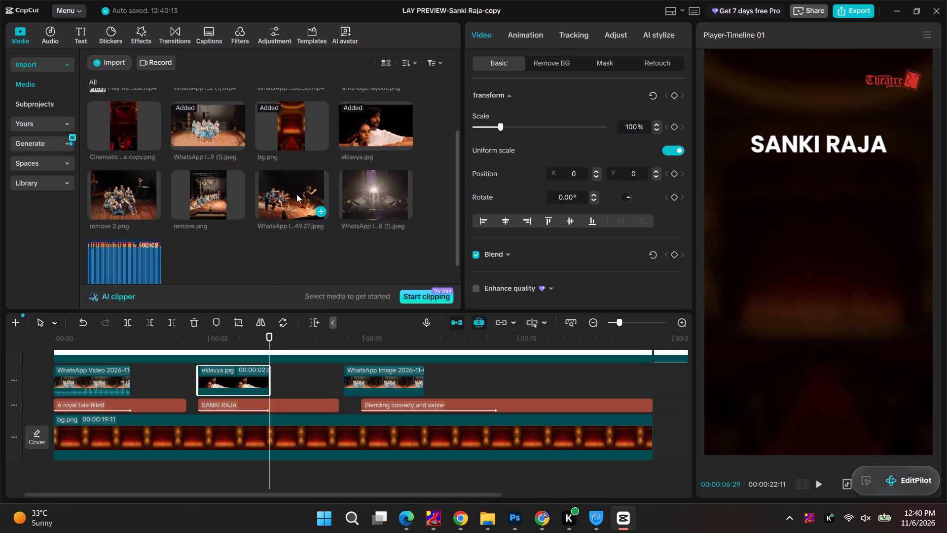
drag(296, 194, 130, 382)
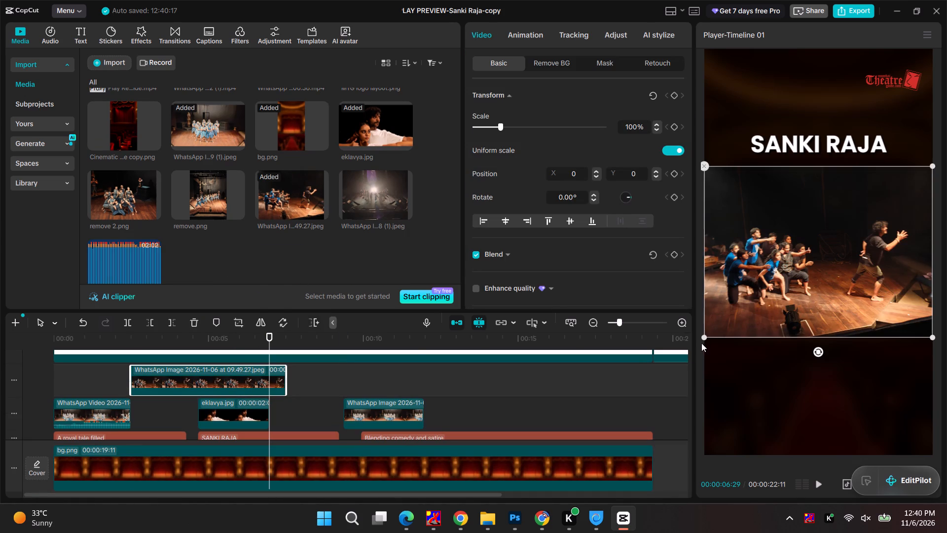
alt+drag(703, 338, 510, 532)
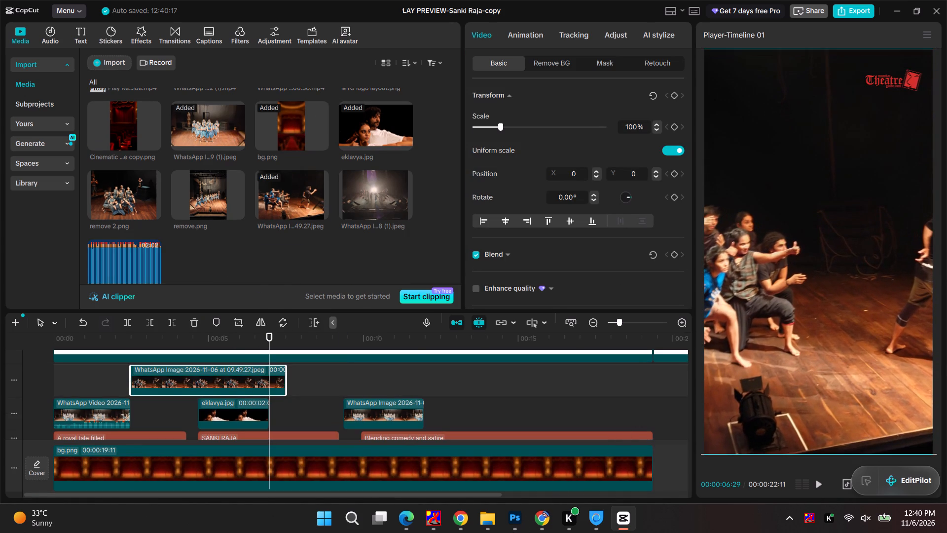
alt+drag(510, 532, 504, 532)
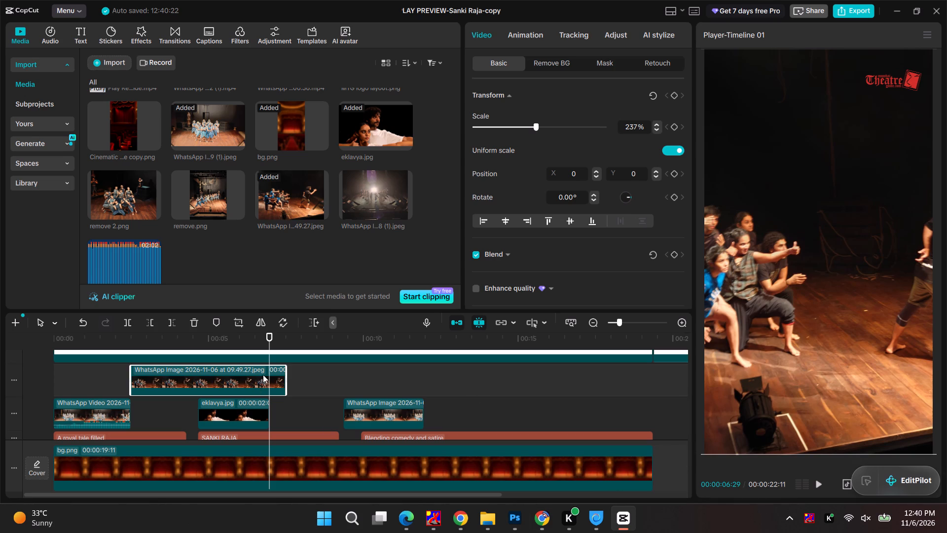
Trim the WhatsApp ...49.27.jpeg image to end at about 5.1 seconds and shift eklavya.jpg to start at about 6.1 seconds.
drag(287, 380, 210, 385)
drag(224, 416, 269, 415)
Shorten the "A royal tale filled" text clip so it ends at about 2.9 seconds.
scroll(179, 413, down, 2)
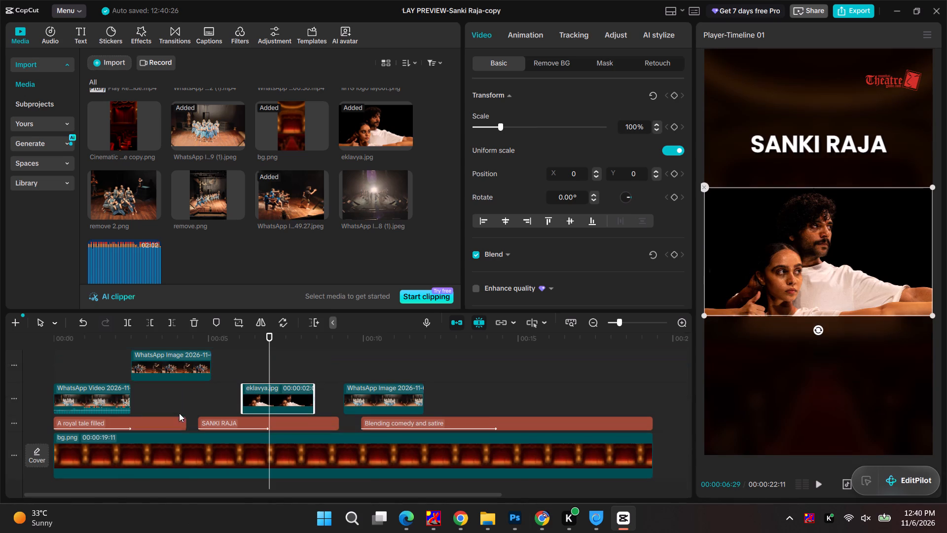
scroll(179, 413, down, 2)
click(159, 402)
drag(186, 405, 140, 405)
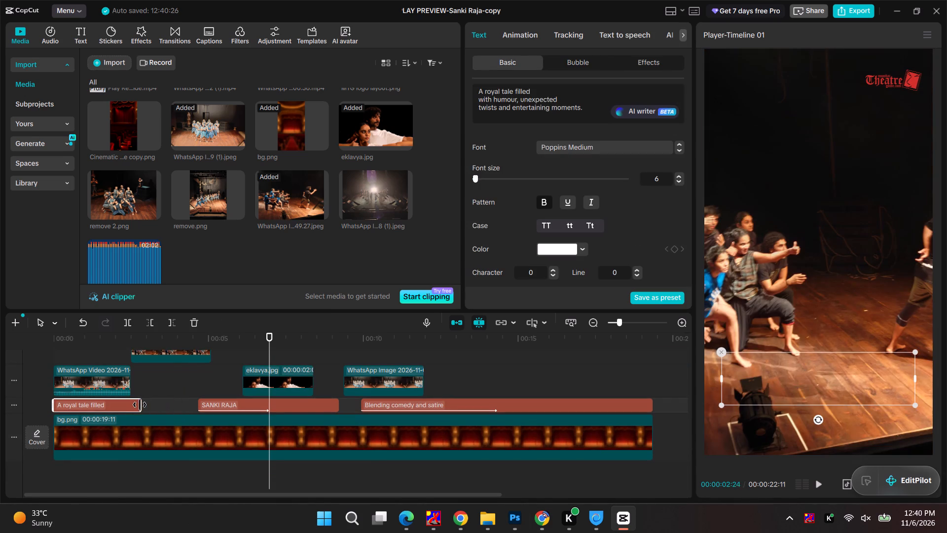
drag(140, 405, 144, 406)
Move the WhatsApp ...49.27.jpeg image down onto the performance video's track, directly after the video.
drag(172, 358, 172, 394)
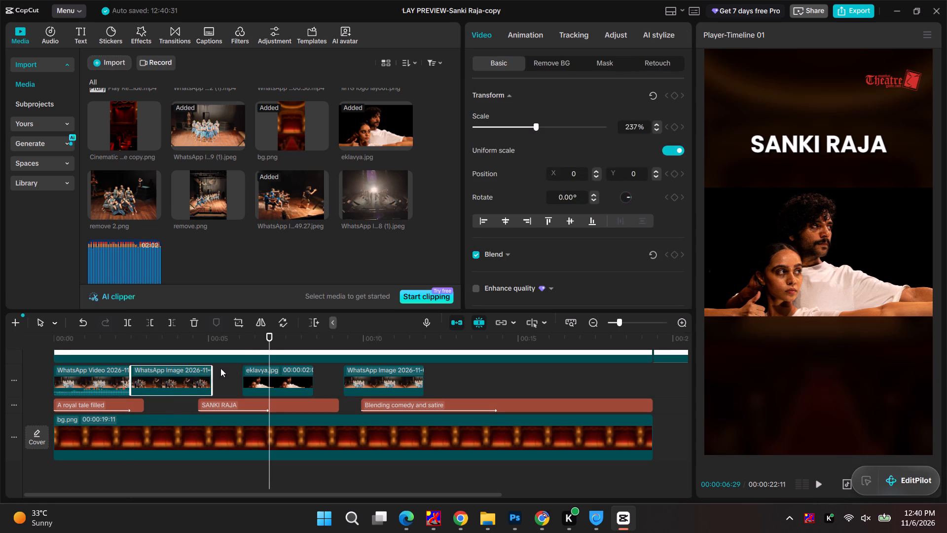
Shift the performance image horizontally to X -1480 and add a position keyframe at its start, 00:00:02:15.
drag(268, 332, 168, 336)
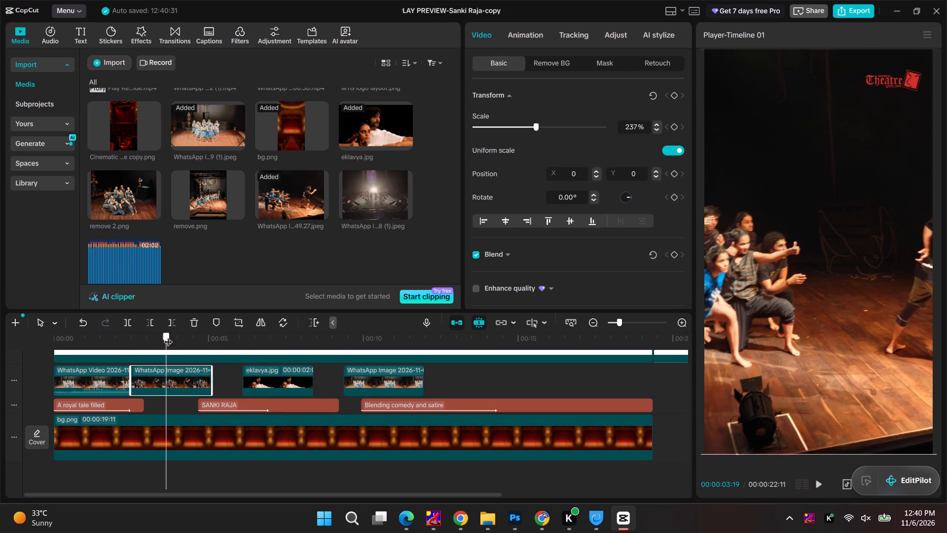
drag(168, 336, 154, 336)
drag(834, 280, 689, 279)
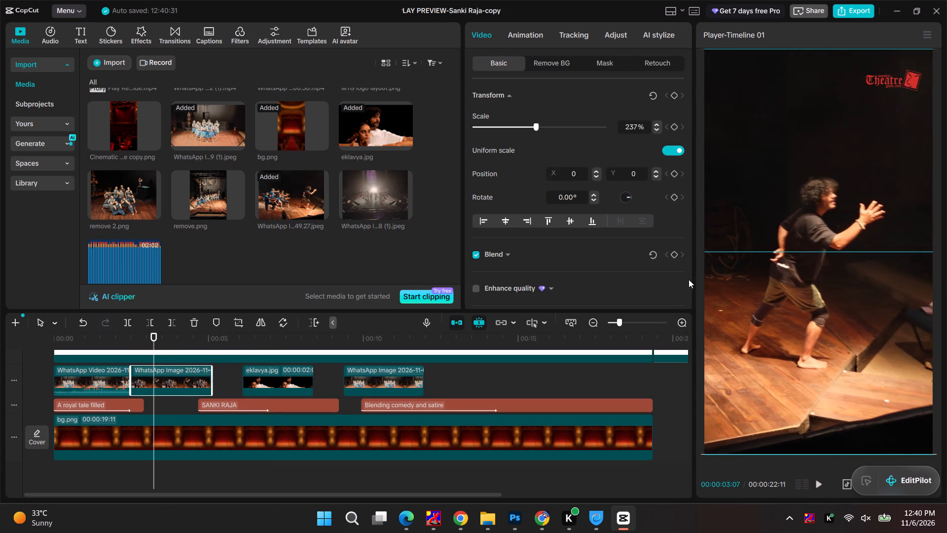
drag(689, 279, 674, 280)
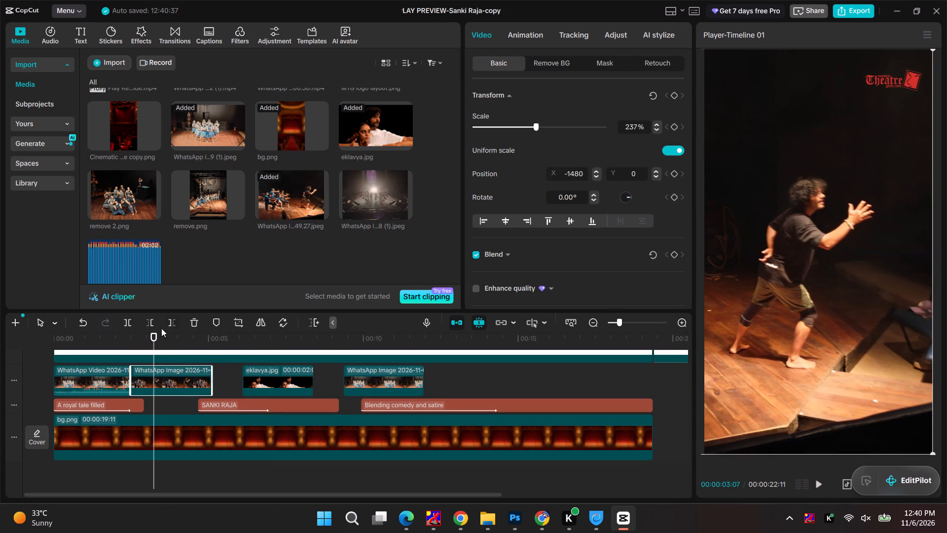
drag(154, 334, 131, 334)
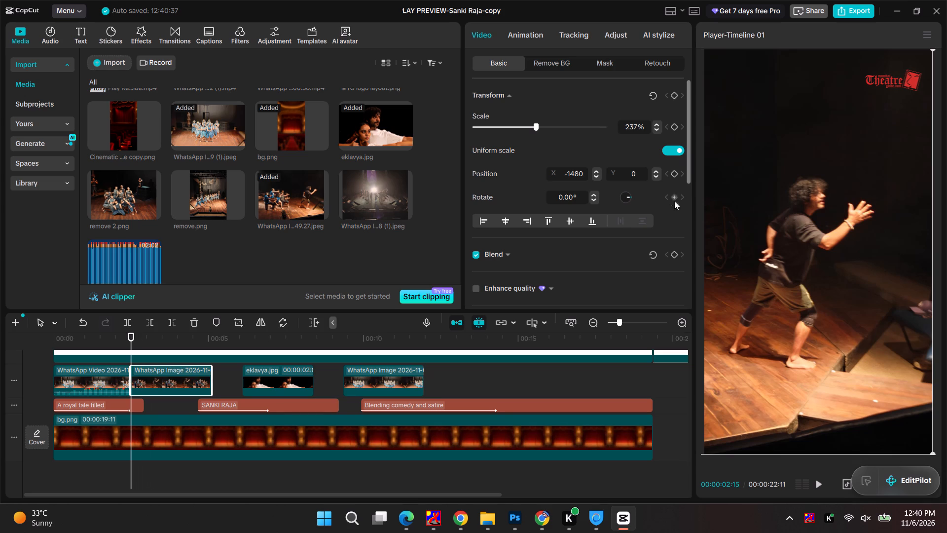
click(673, 177)
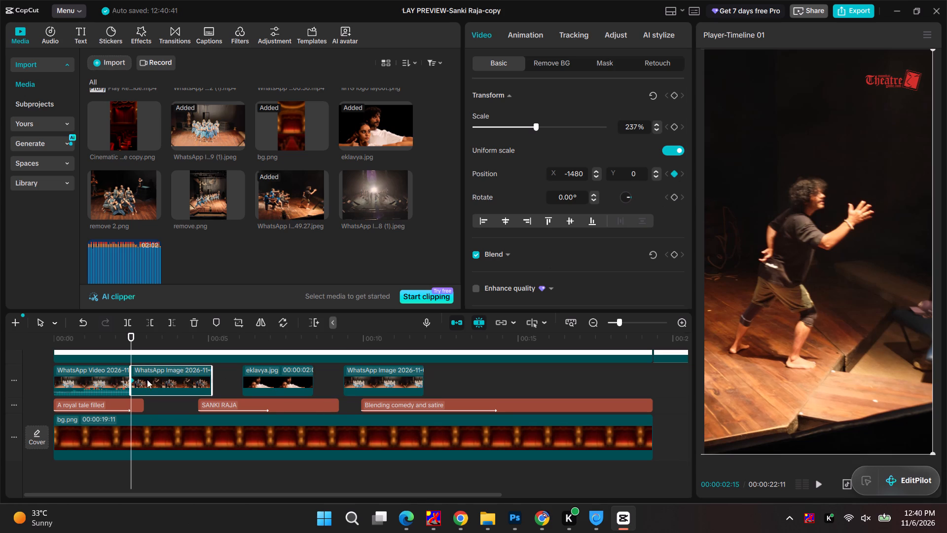
Create an end position keyframe at 00:00:04:25 with the performance image moved to X 1314, Y 0.
drag(836, 275, 900, 271)
key(ctrl+z)
drag(132, 336, 133, 336)
drag(133, 336, 211, 334)
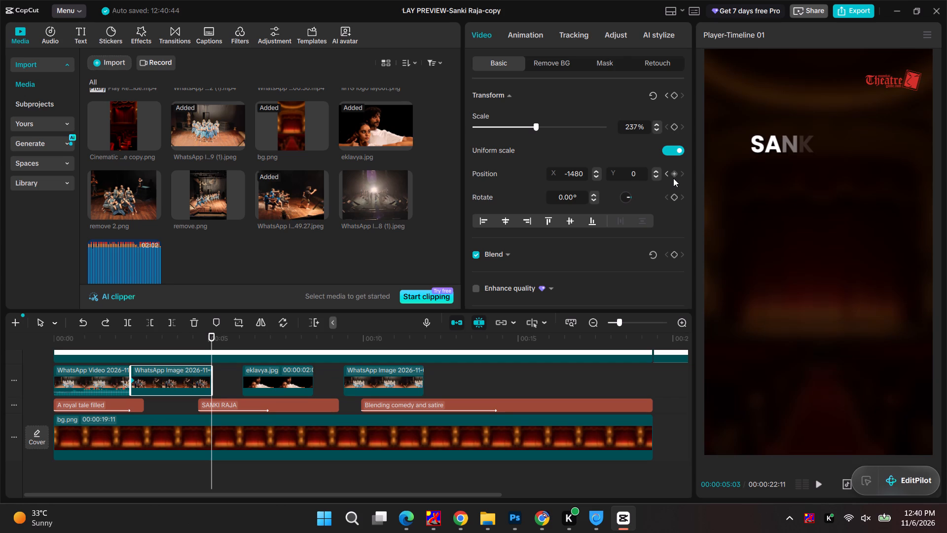
drag(209, 338, 203, 338)
drag(764, 317, 880, 317)
drag(811, 301, 931, 297)
drag(835, 301, 913, 301)
drag(806, 297, 917, 298)
drag(779, 303, 829, 305)
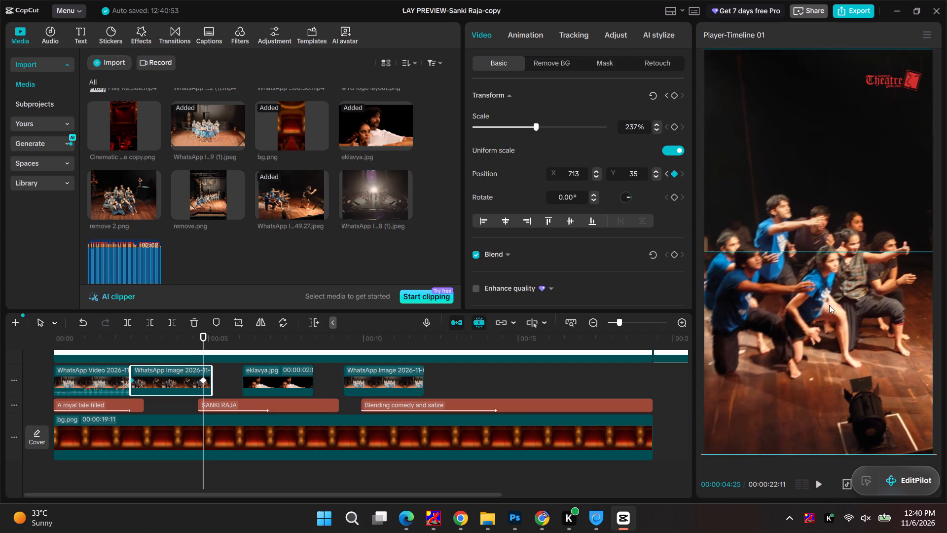
drag(829, 305, 843, 307)
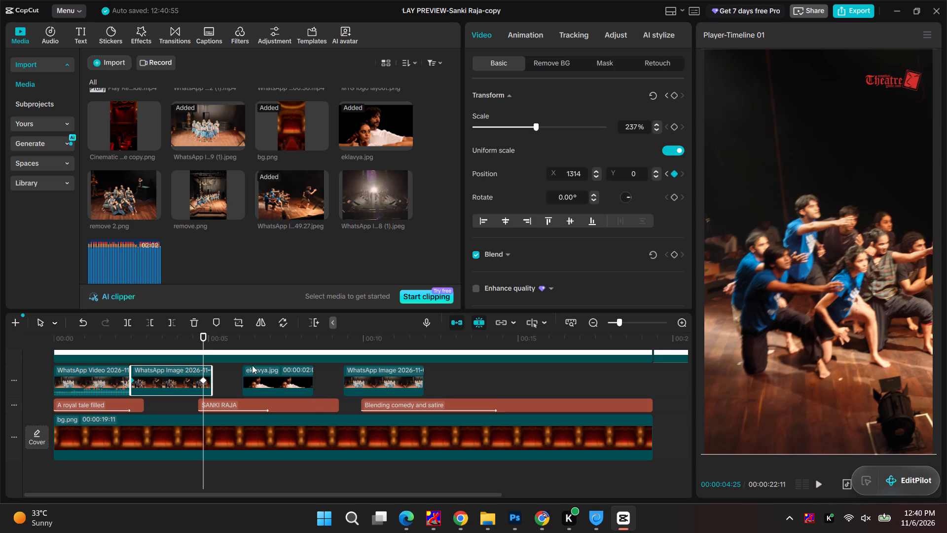
Play back the pan, extend the performance image to about 6 seconds, and move its end keyframe to 00:00:05:25.
drag(204, 336, 101, 338)
key(space)
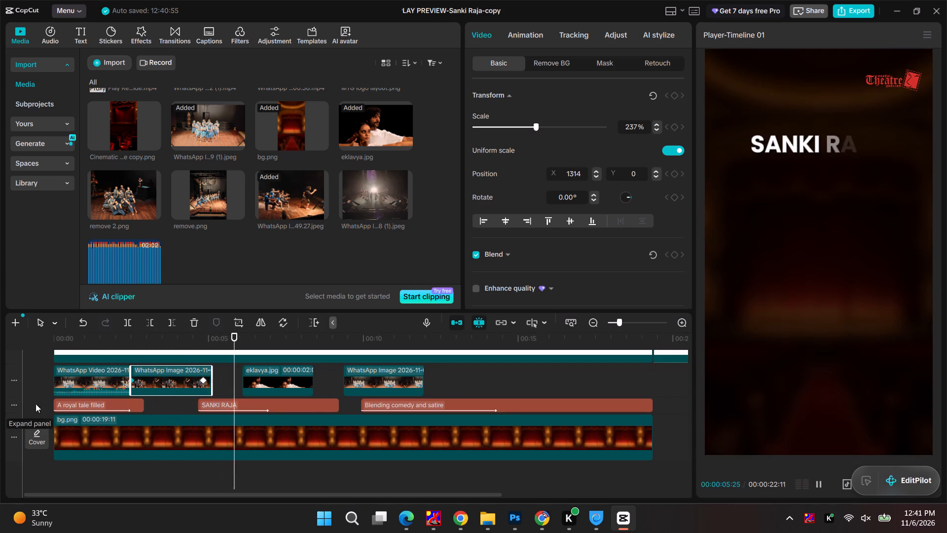
drag(210, 380, 238, 379)
drag(203, 379, 234, 378)
drag(202, 334, 231, 334)
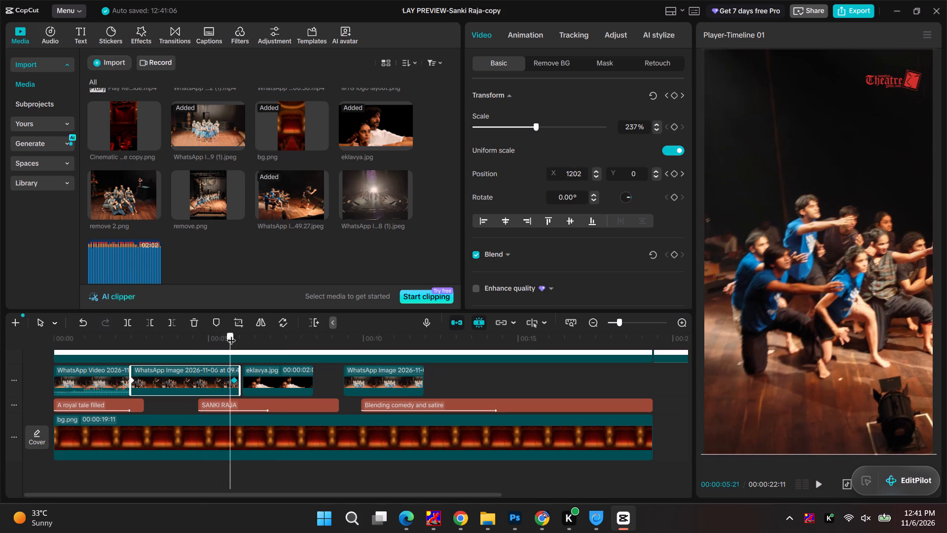
drag(231, 334, 233, 334)
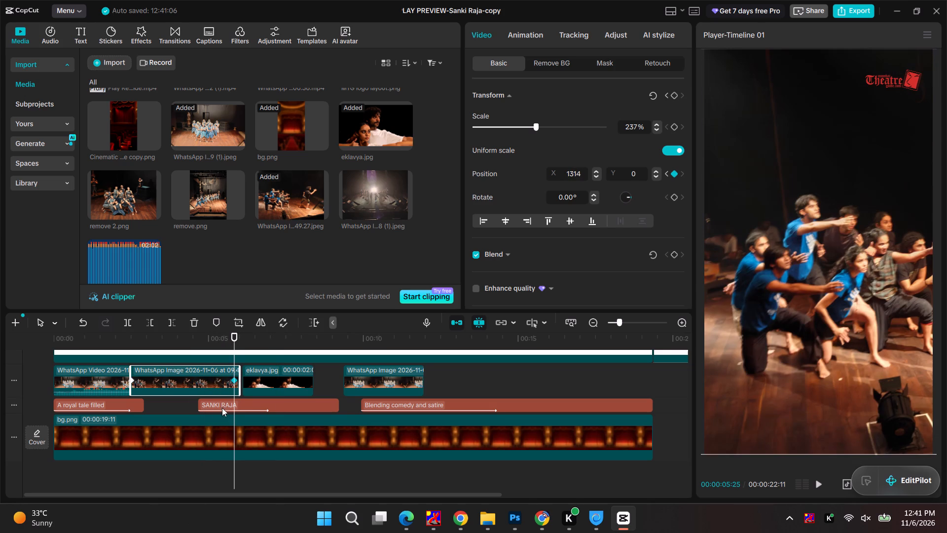
Shift the SANKI RAJA text clip earlier so it starts at about 3.4 seconds.
drag(233, 404, 270, 404)
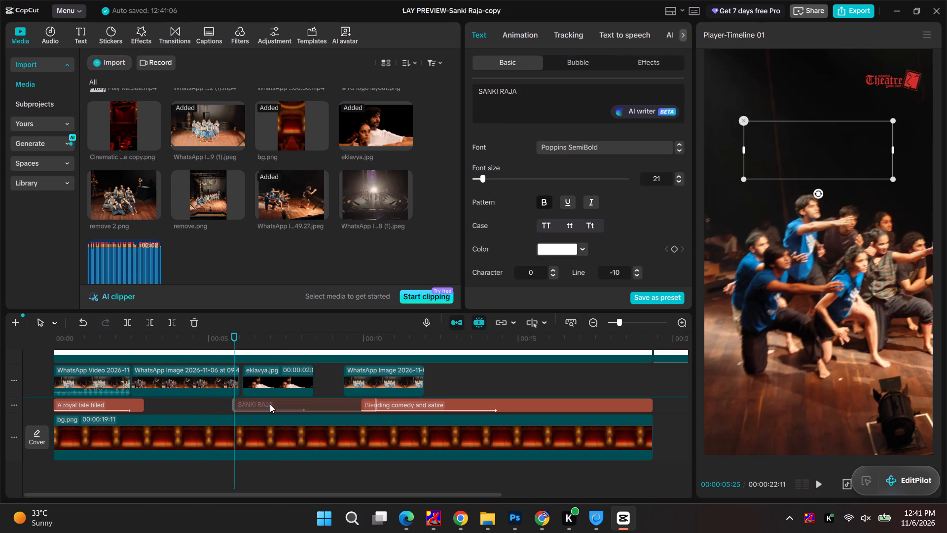
drag(270, 404, 220, 405)
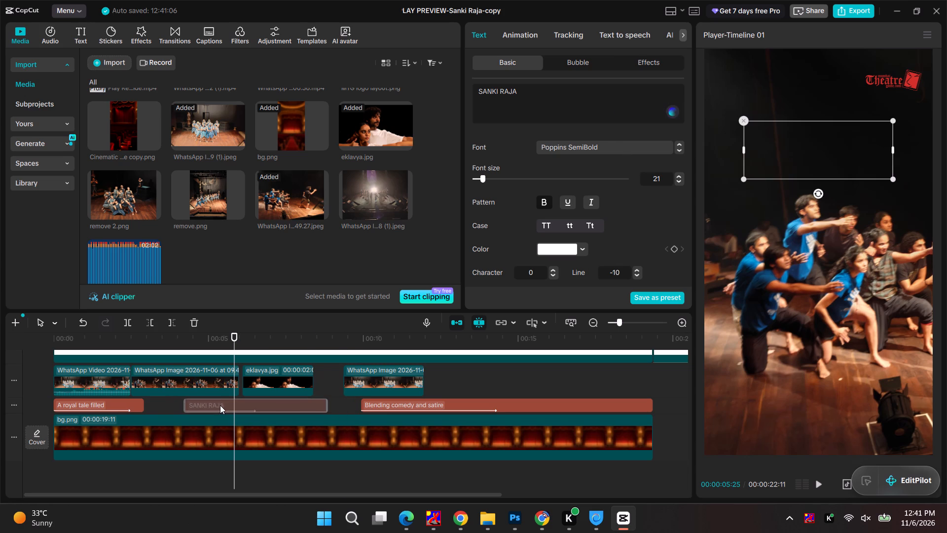
drag(220, 405, 193, 408)
Move the performance video above, starting after eklavya.jpg at about 8.4 seconds, and the panning performance image to the timeline start; preview it.
drag(86, 385, 349, 386)
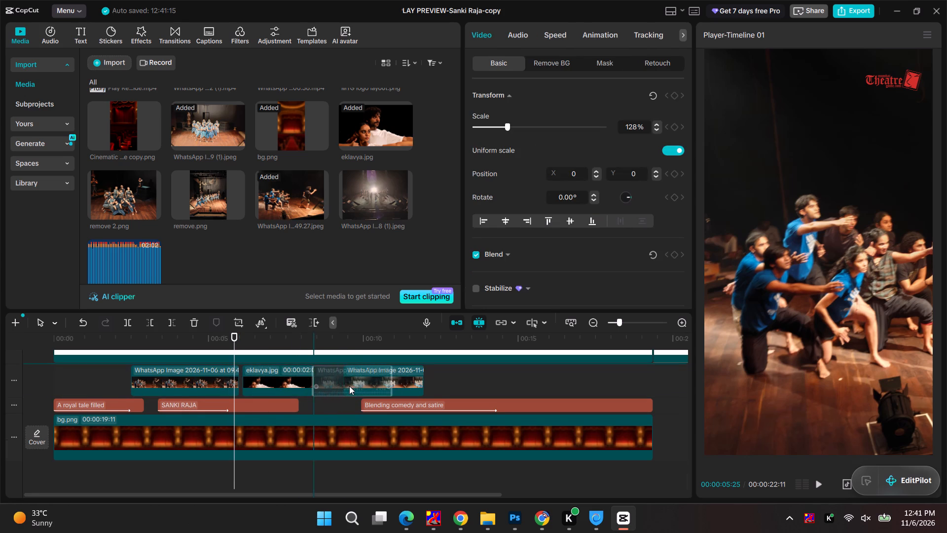
drag(181, 408, 105, 408)
drag(235, 332, 31, 352)
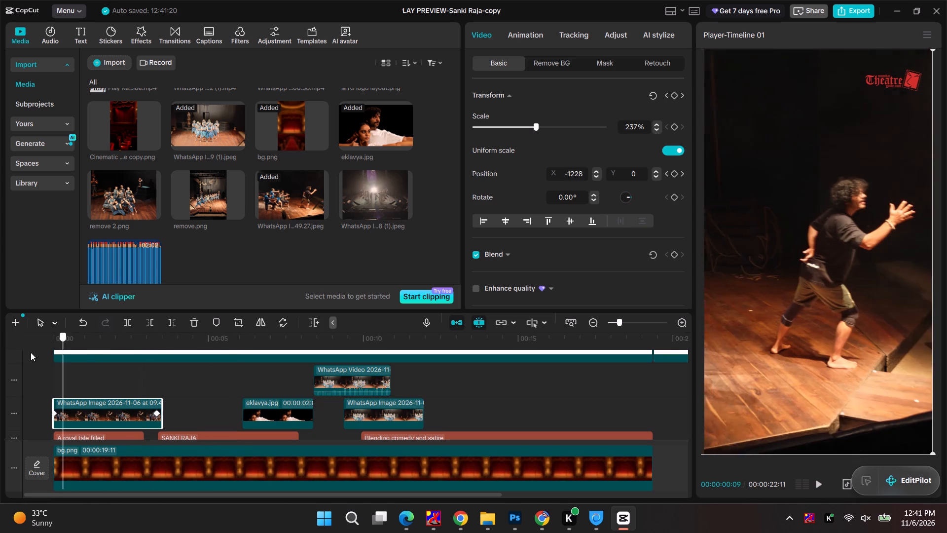
drag(31, 352, 16, 352)
key(space)
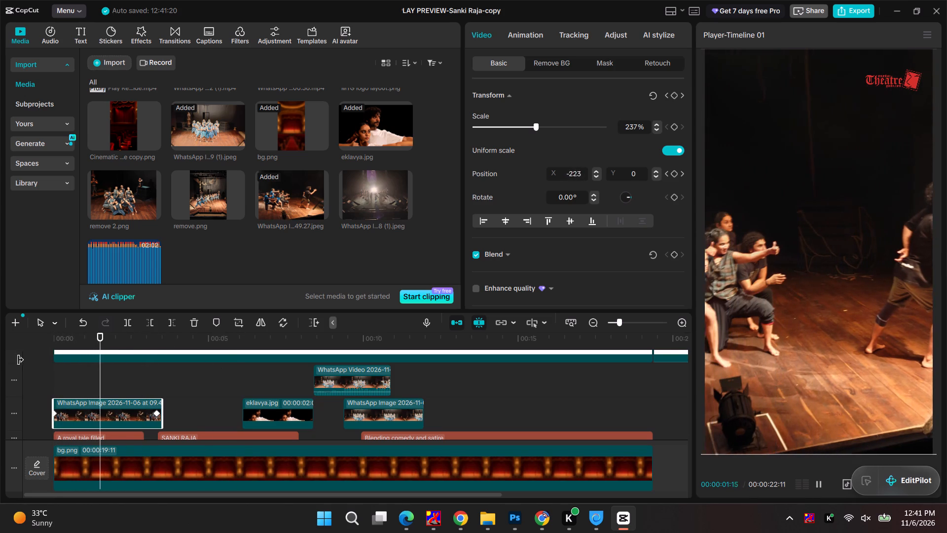
Move the "A royal tale filled", SANKI RAJA and "Blending comedy and satire" texts to one track above all the image and video clips.
scroll(249, 341, down, 3)
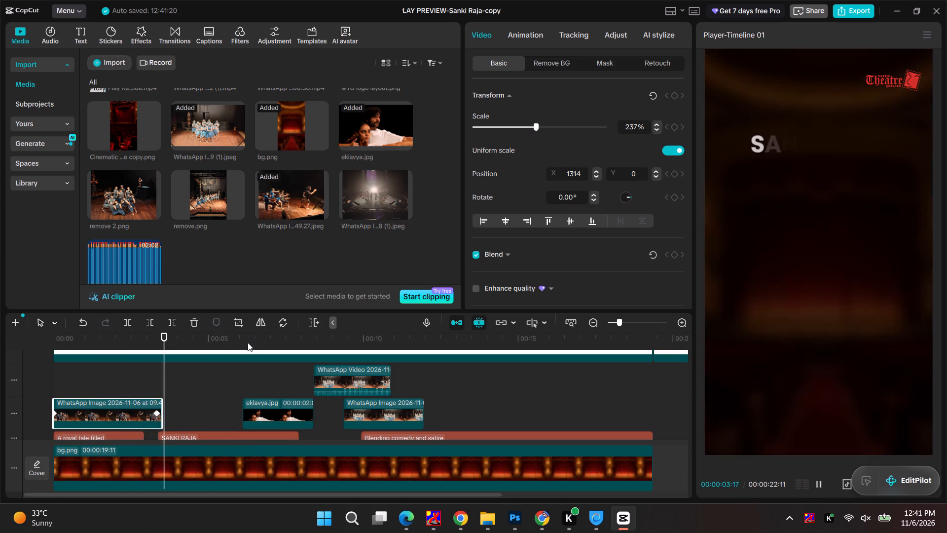
scroll(116, 391, down, 4)
click(104, 403)
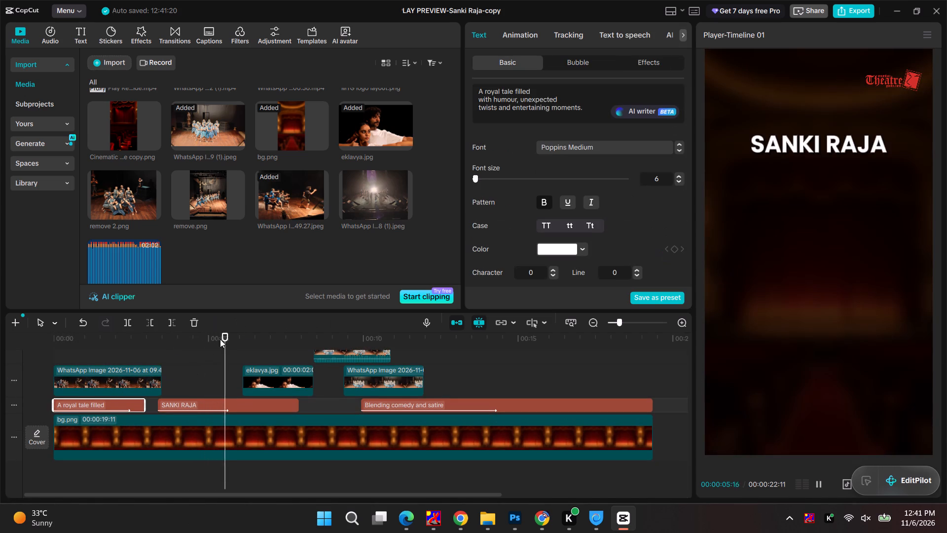
drag(221, 338, 73, 352)
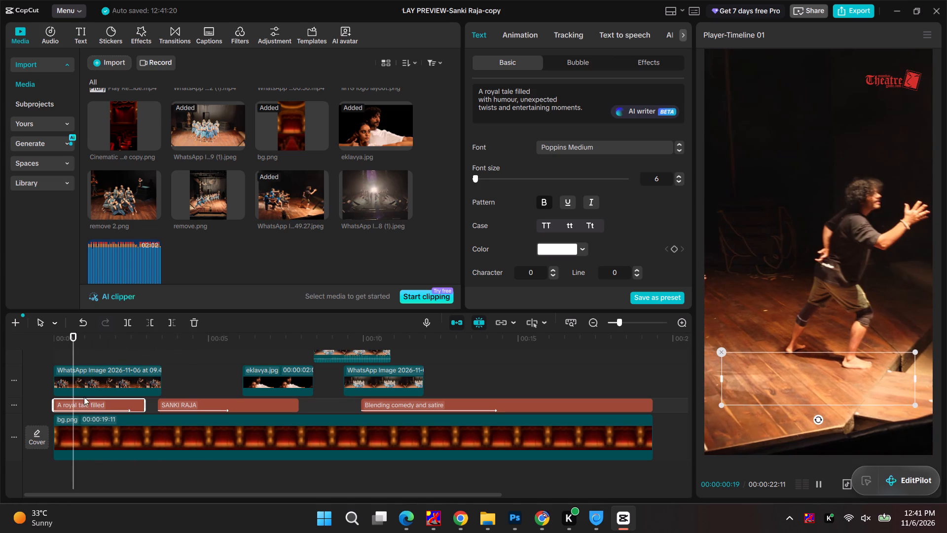
drag(98, 408, 97, 356)
scroll(174, 410, down, 2)
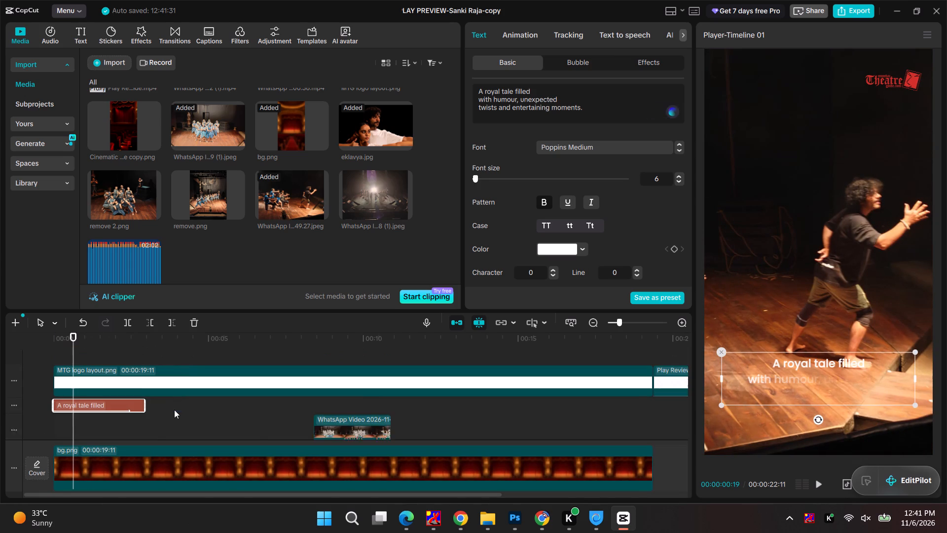
scroll(174, 410, down, 5)
drag(186, 407, 188, 352)
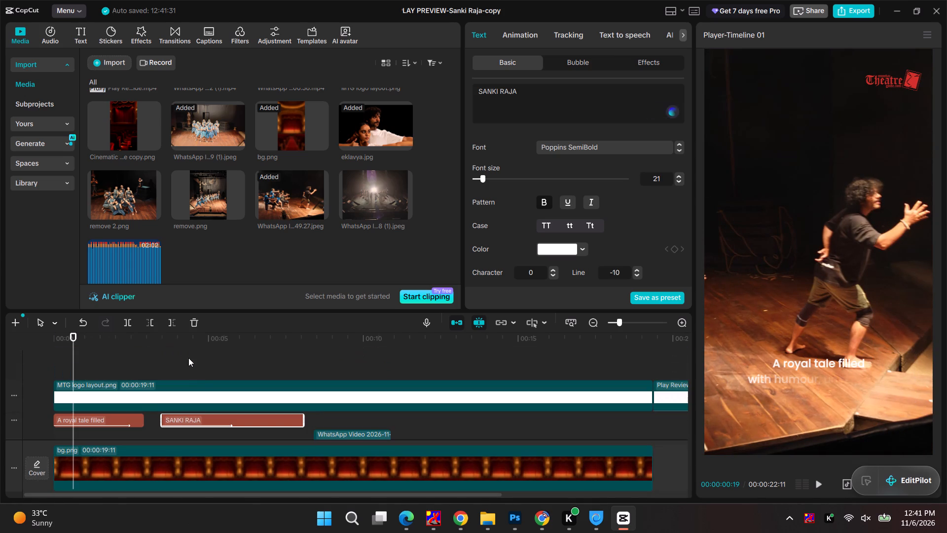
scroll(330, 425, down, 7)
drag(376, 405, 376, 379)
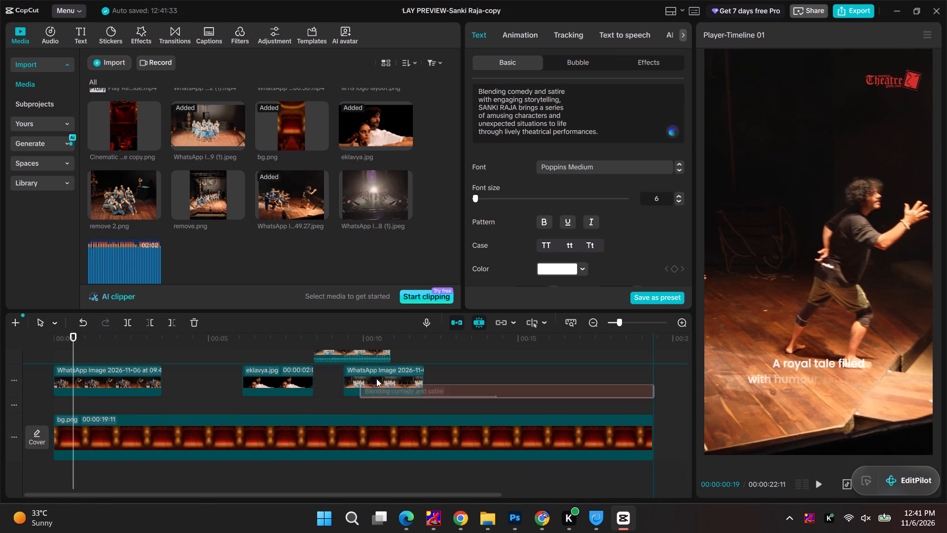
drag(376, 379, 374, 346)
scroll(356, 424, down, 5)
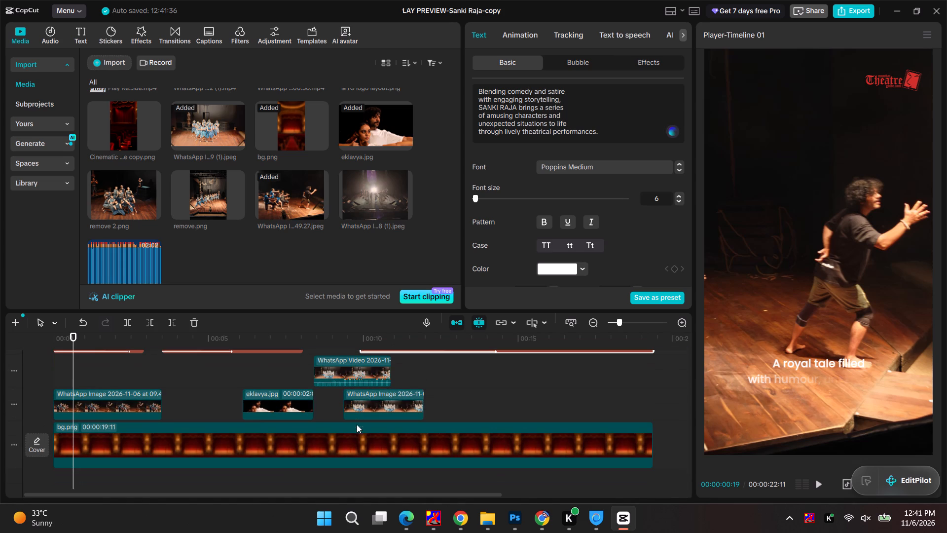
Reposition the "A royal tale filled" text to the upper part of the frame, horizontally centred above the performers, and preview it.
drag(73, 336, 6, 336)
key(space)
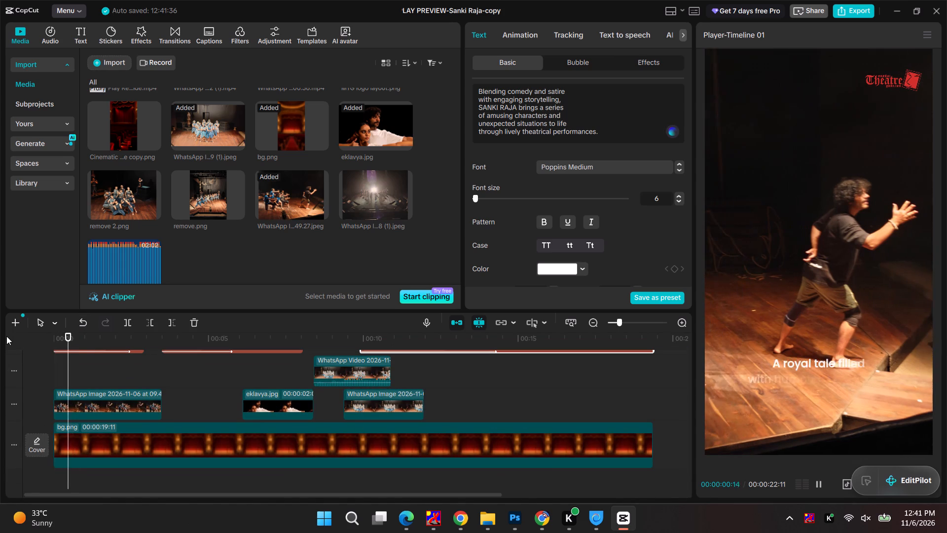
click(769, 395)
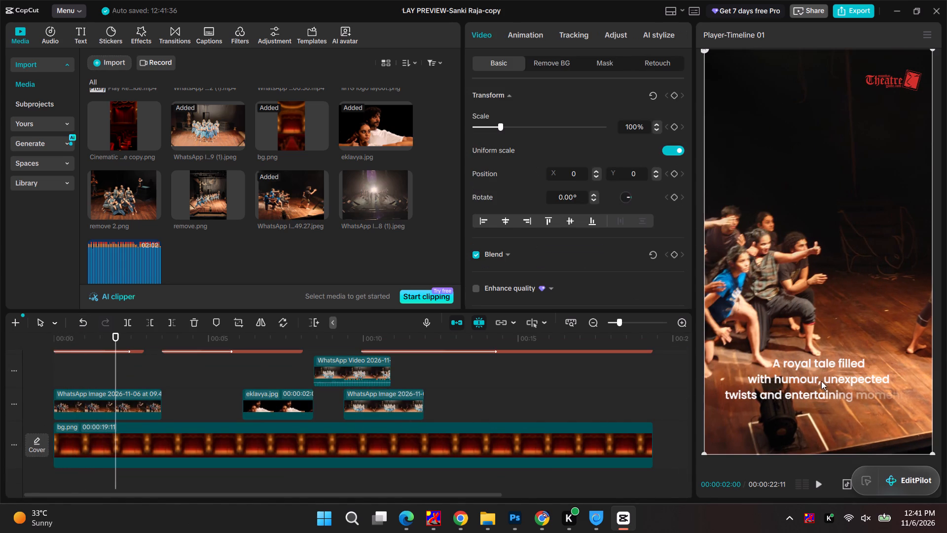
click(821, 381)
click(839, 378)
scroll(75, 360, up, 2)
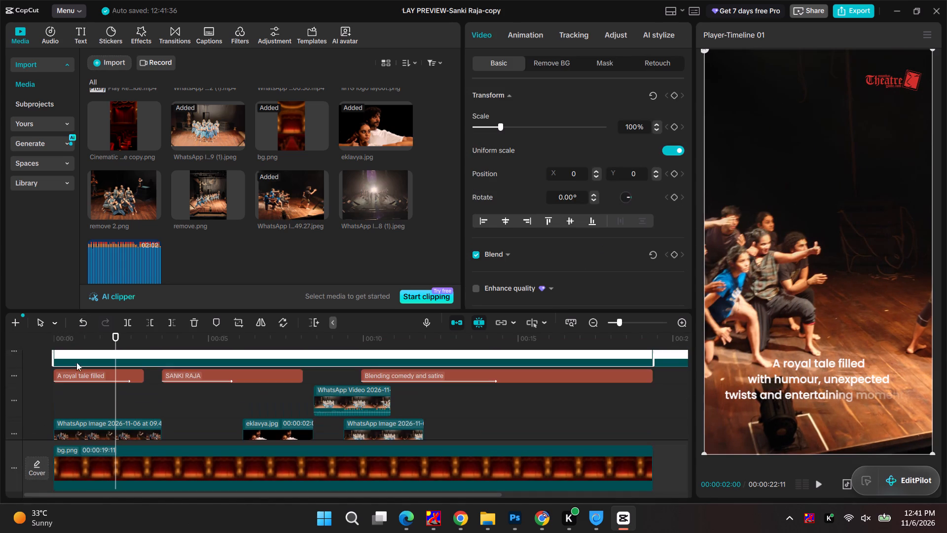
click(89, 373)
drag(818, 389, 820, 158)
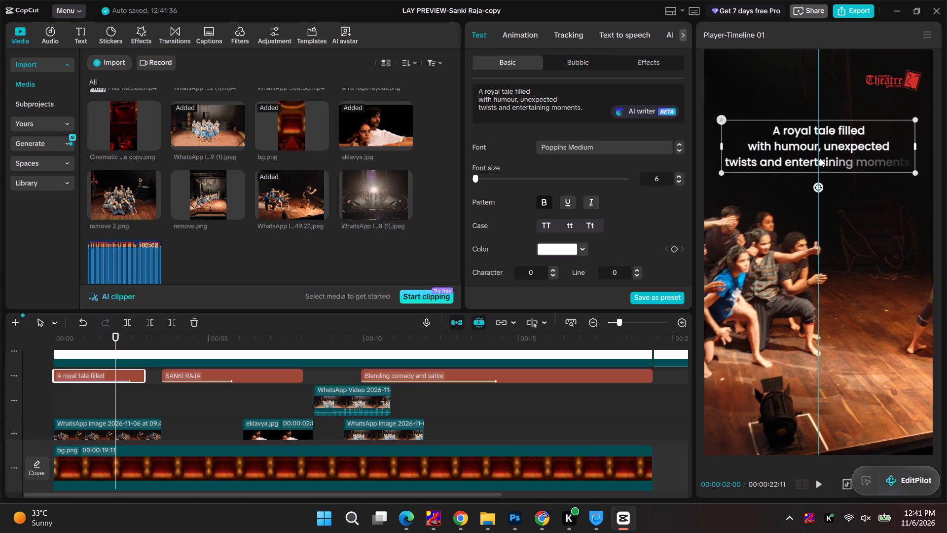
drag(820, 158, 820, 157)
drag(117, 334, 29, 336)
key(space)
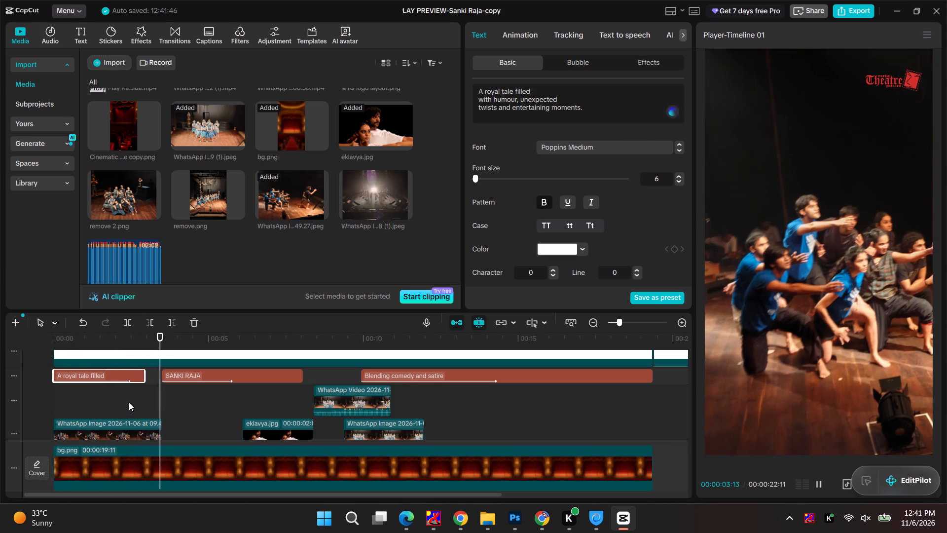
Extend the "A royal tale filled" text to the end of the first image, about 3.4 seconds, and shift SANKI RAJA to start at about 4 seconds.
drag(142, 378, 157, 378)
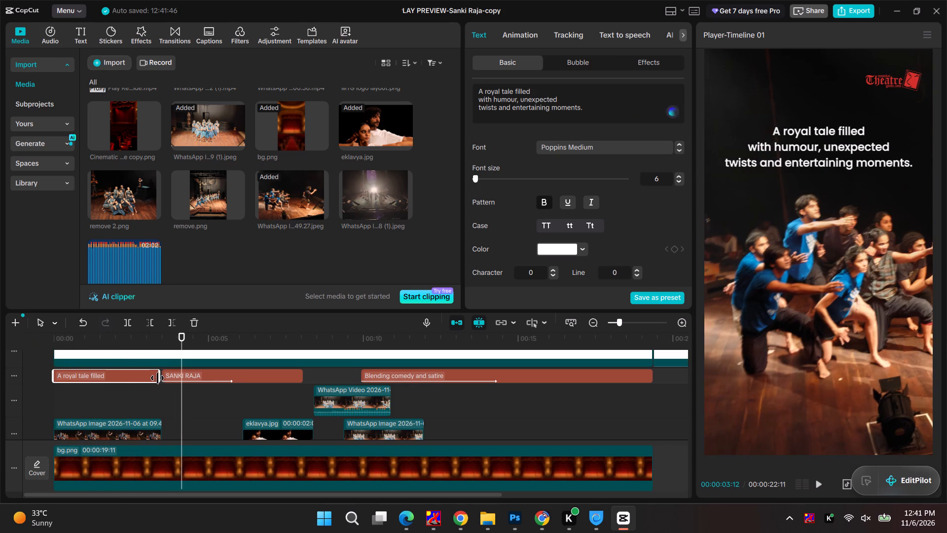
drag(157, 378, 158, 379)
drag(210, 374, 225, 375)
scroll(192, 391, down, 2)
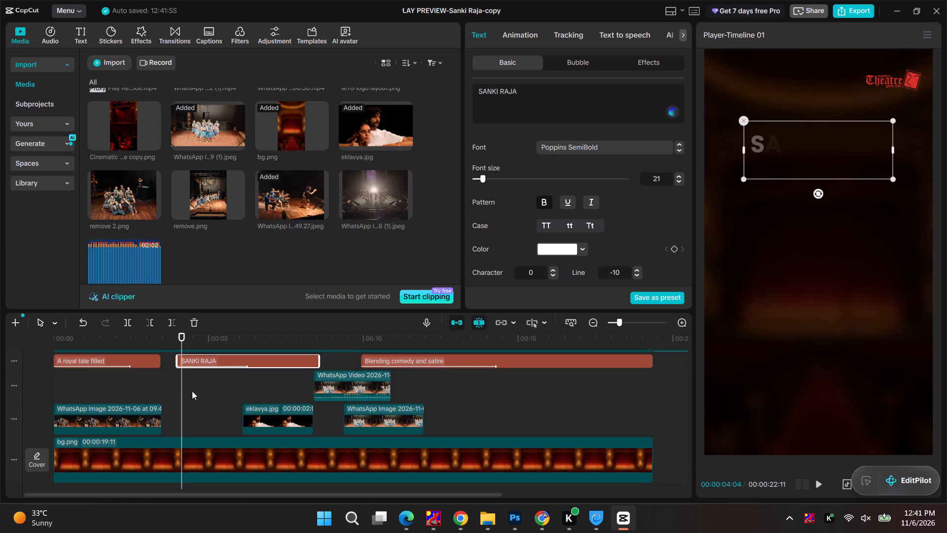
Move eklavya.jpg to start at 4 seconds, trim its end to about 6.2 seconds, and place the performance video directly after it.
click(181, 336)
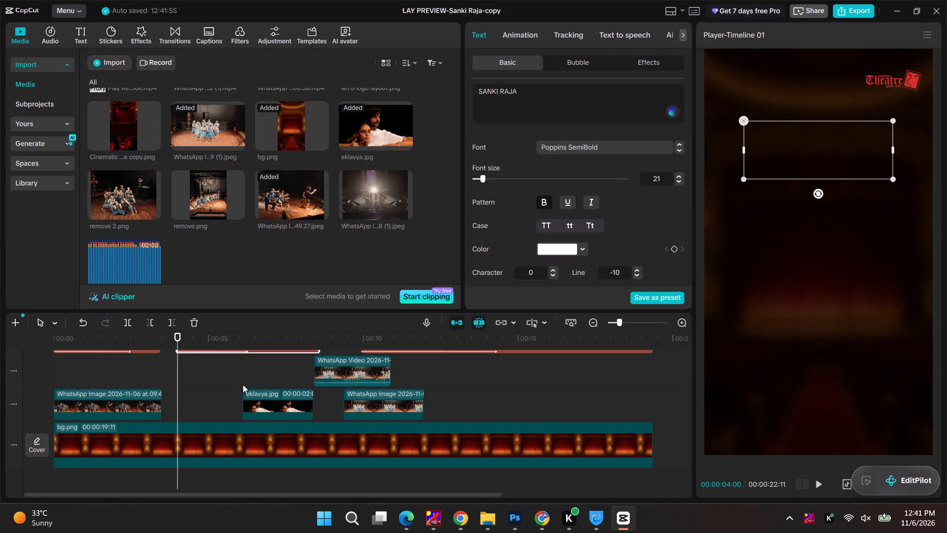
drag(266, 398, 200, 401)
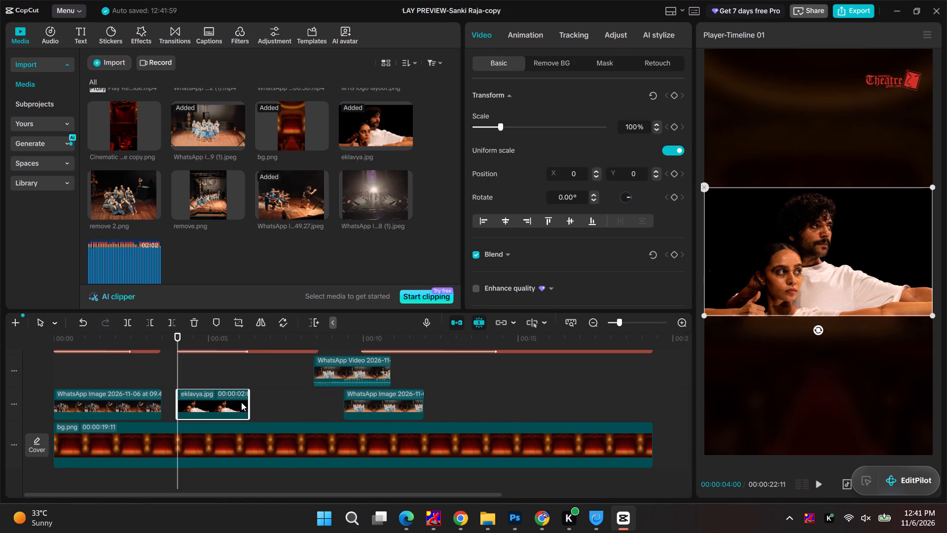
drag(249, 402, 243, 402)
drag(353, 369, 286, 408)
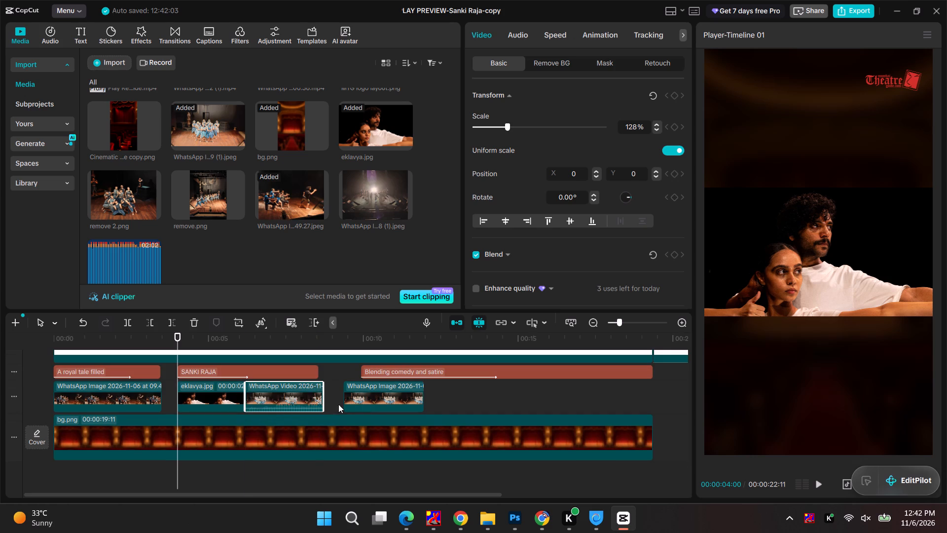
Move the last performance image to about 13.4 seconds and add the spotlit stage image on the track above at about 8.9 seconds.
drag(382, 390, 506, 394)
drag(382, 189, 332, 400)
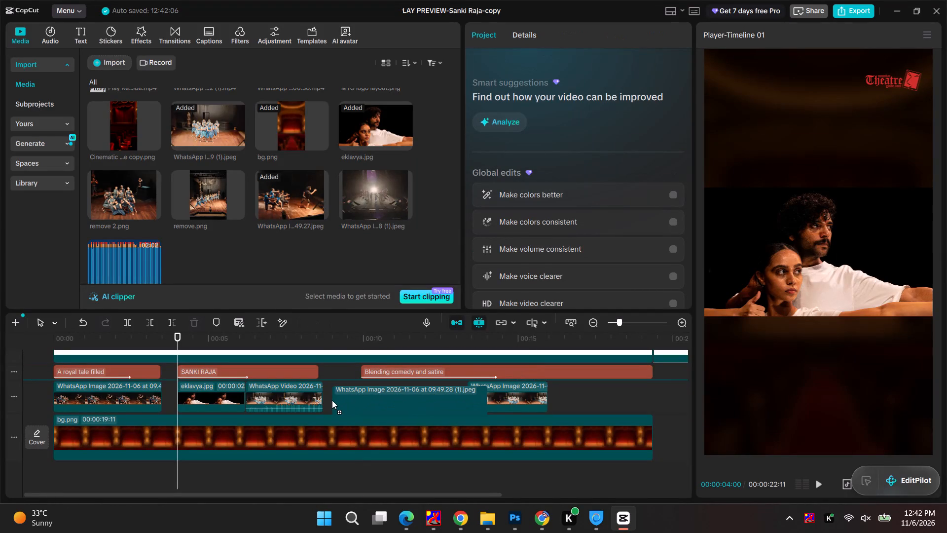
drag(332, 400, 331, 398)
drag(353, 396, 351, 420)
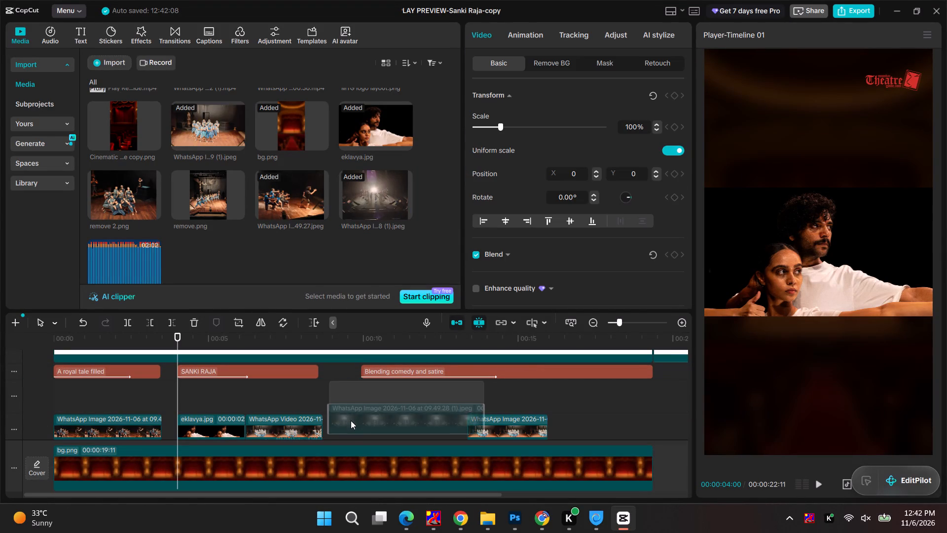
drag(351, 420, 351, 425)
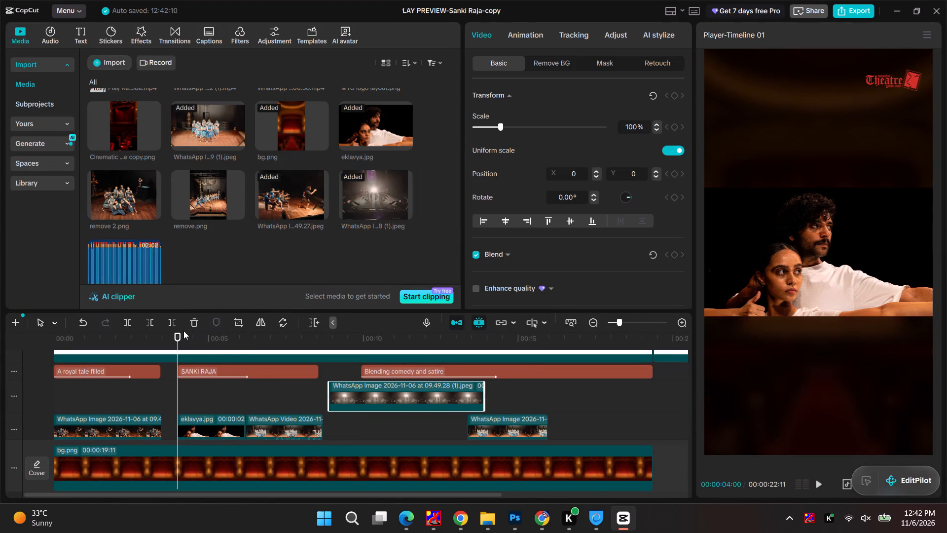
Enlarge the spotlit stage image to 111% scale and try to reposition it lower in the frame.
drag(181, 331, 349, 332)
drag(323, 340, 336, 339)
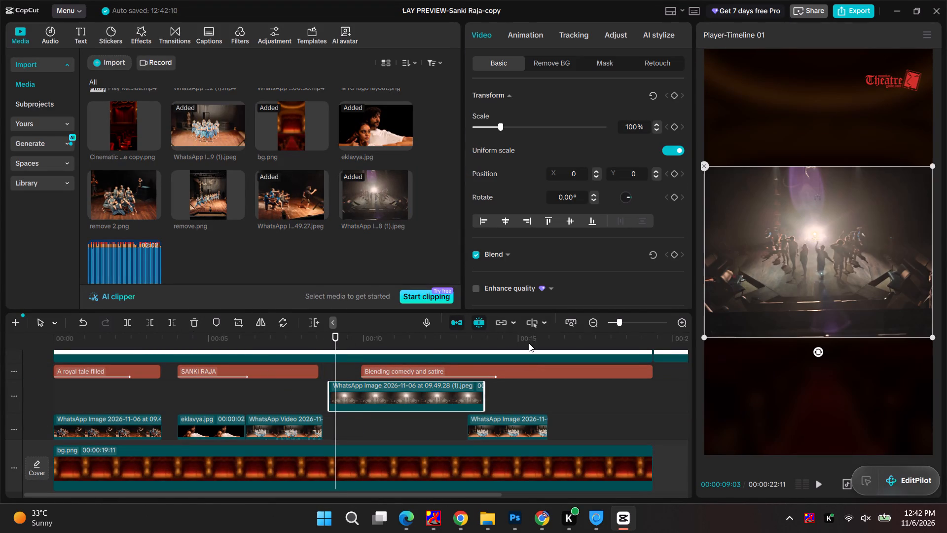
alt+shift+drag(931, 340, 946, 358)
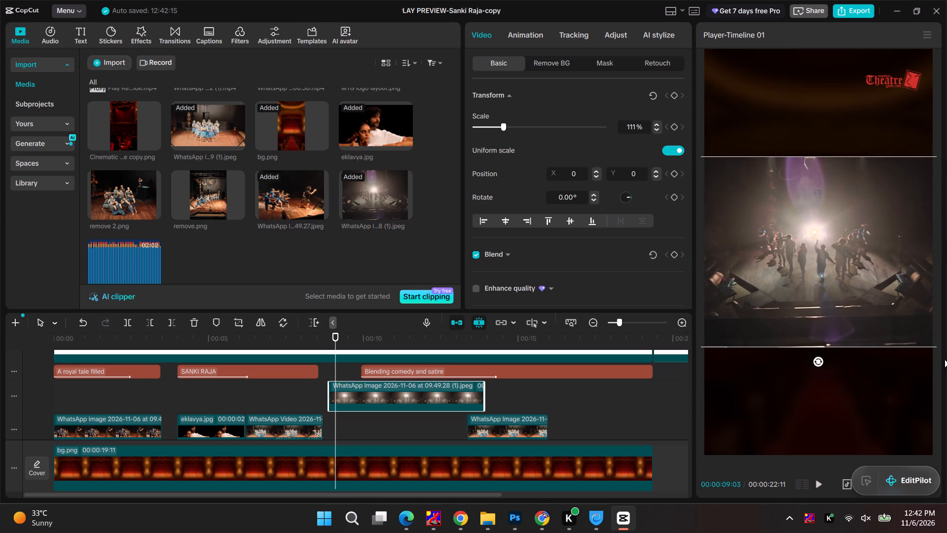
drag(823, 271, 823, 290)
drag(836, 257, 836, 273)
drag(836, 273, 836, 273)
Add a rectangle mask to the spotlit stage image, widened past the frame edges and heightened to crop its top and bottom.
click(599, 62)
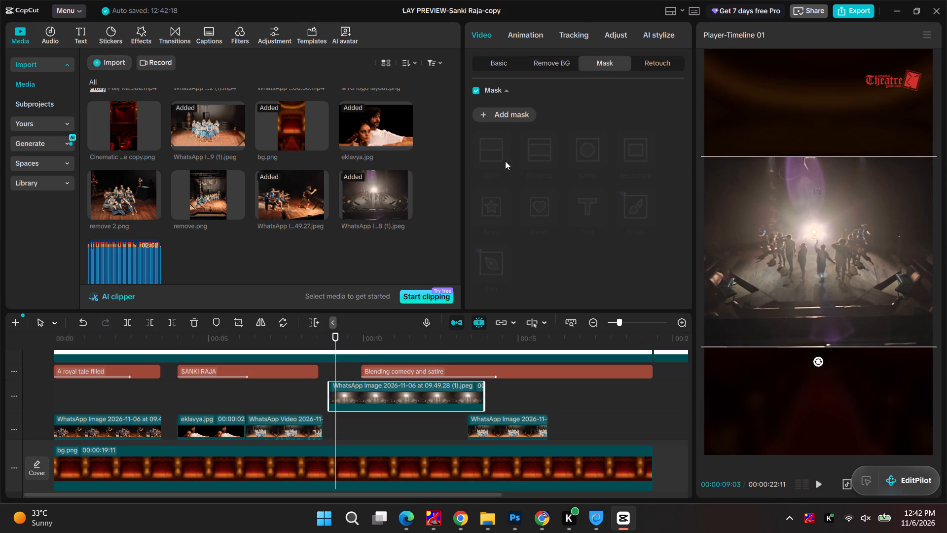
click(492, 157)
click(498, 114)
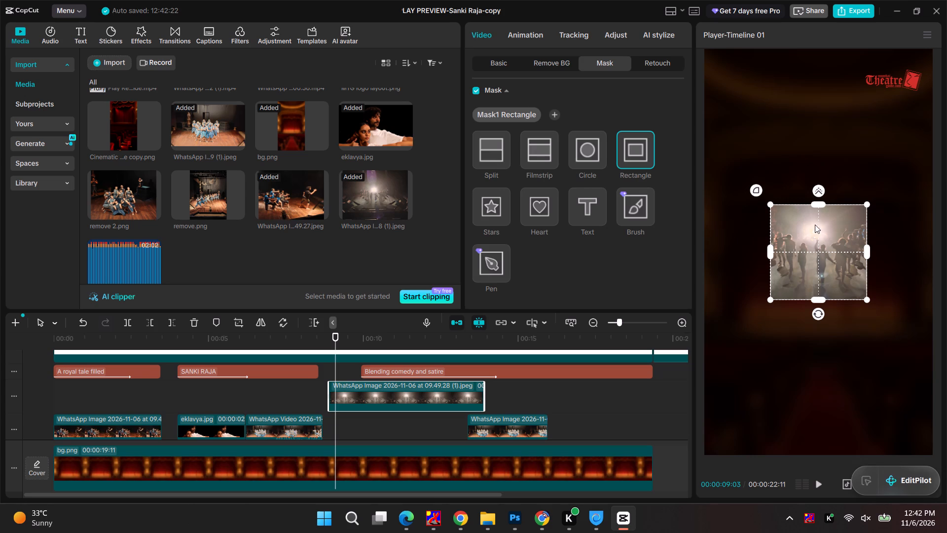
click(820, 204)
drag(770, 252, 684, 260)
drag(819, 300, 817, 320)
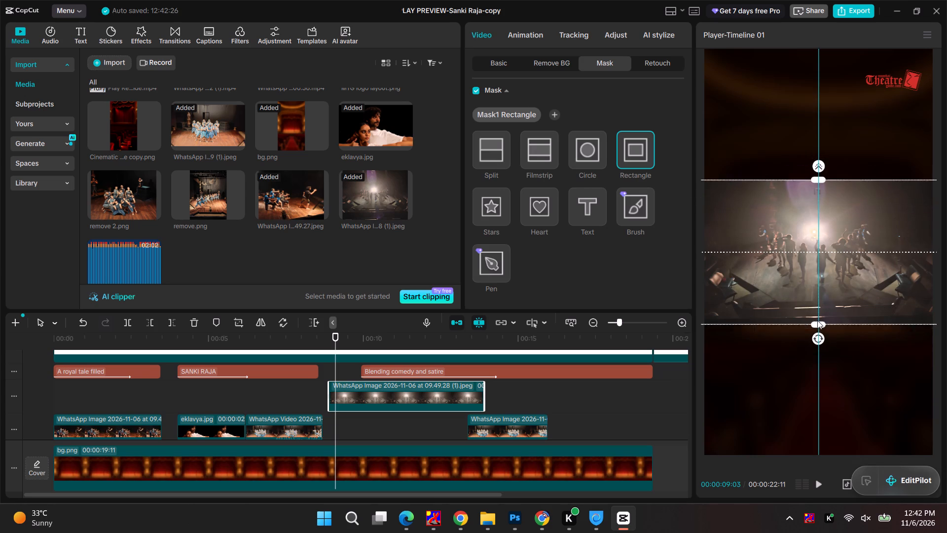
Extend the rectangle mask on the WhatsApp ...09.49.28 (1).jpeg stage image upward and shift it slightly higher.
drag(817, 320, 817, 315)
drag(817, 185, 816, 172)
drag(815, 215, 815, 207)
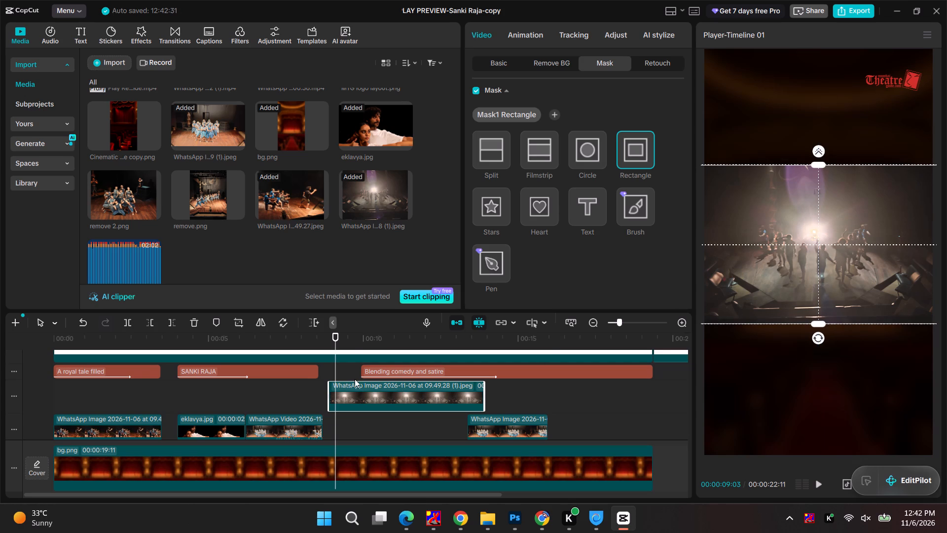
Shorten the WhatsApp ...09.49.28 (1).jpeg clip so it ends at about 11.4 seconds.
drag(336, 335, 328, 335)
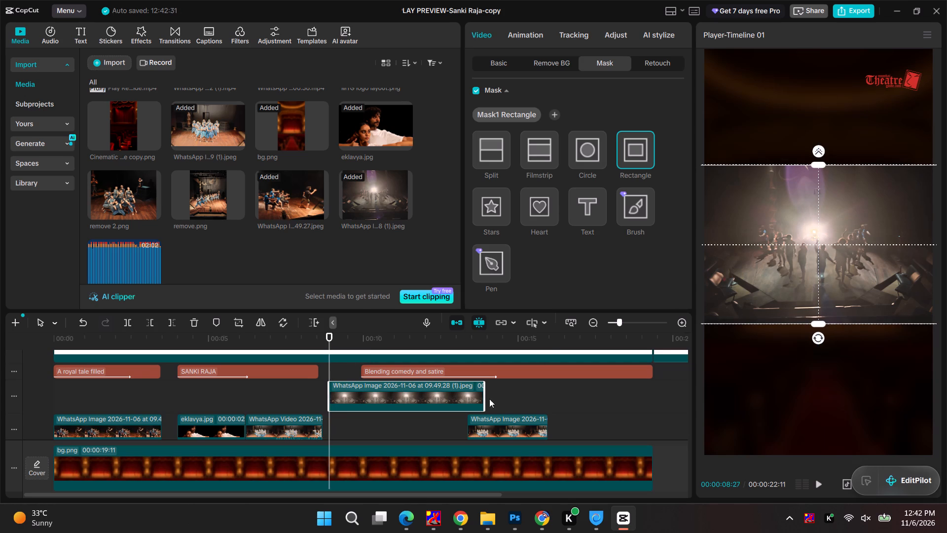
drag(483, 397, 403, 400)
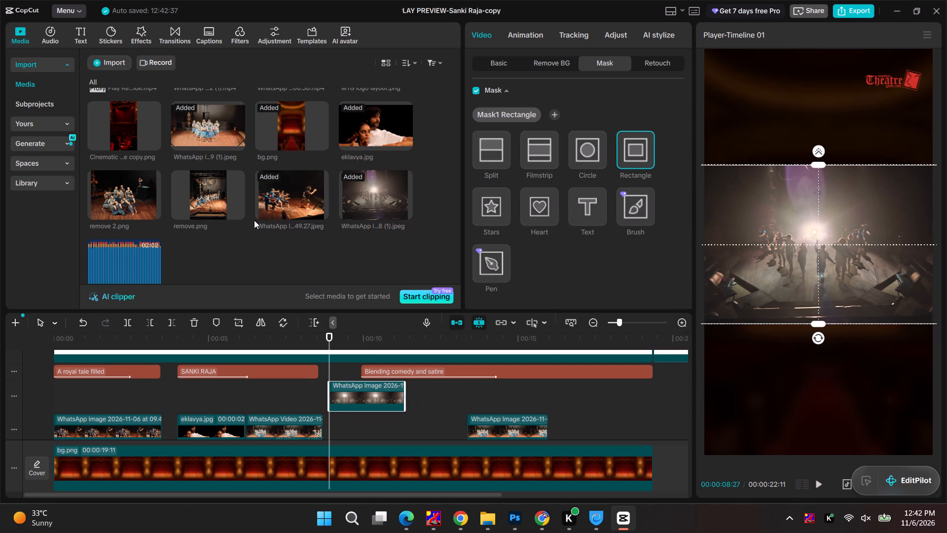
Rename the backlit stage WhatsApp image in the project media as 001.
scroll(254, 220, up, 1)
click(362, 260)
scroll(361, 272, down, 2)
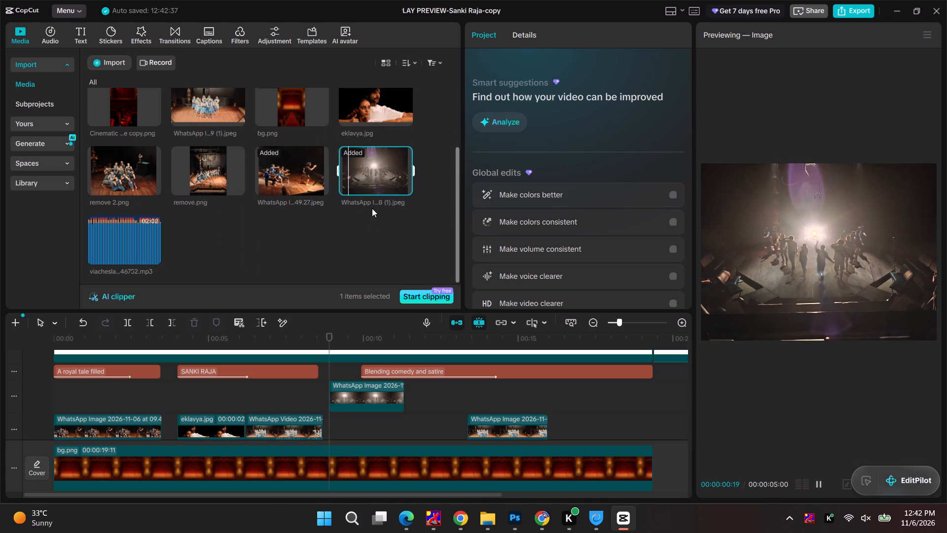
right_click(372, 180)
click(431, 190)
key(ctrl+a)
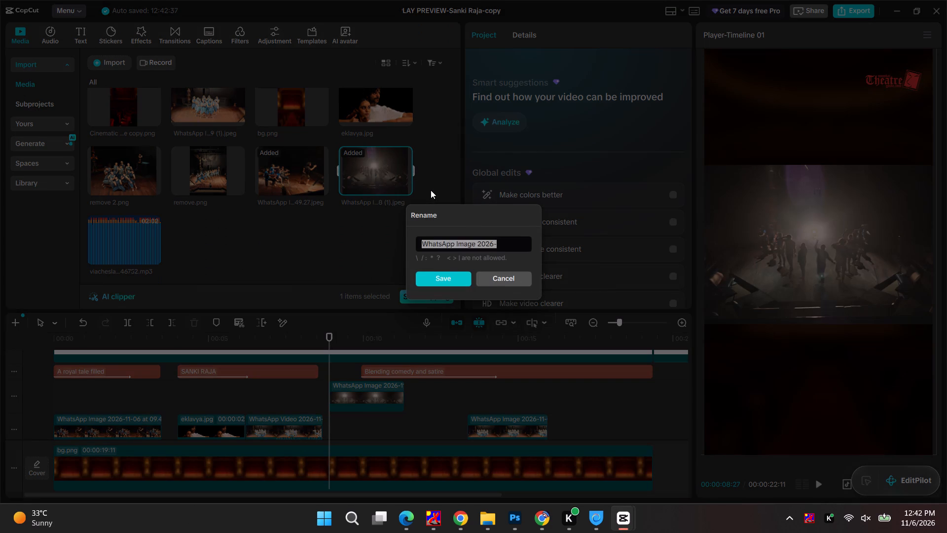
text(001)
key(Return)
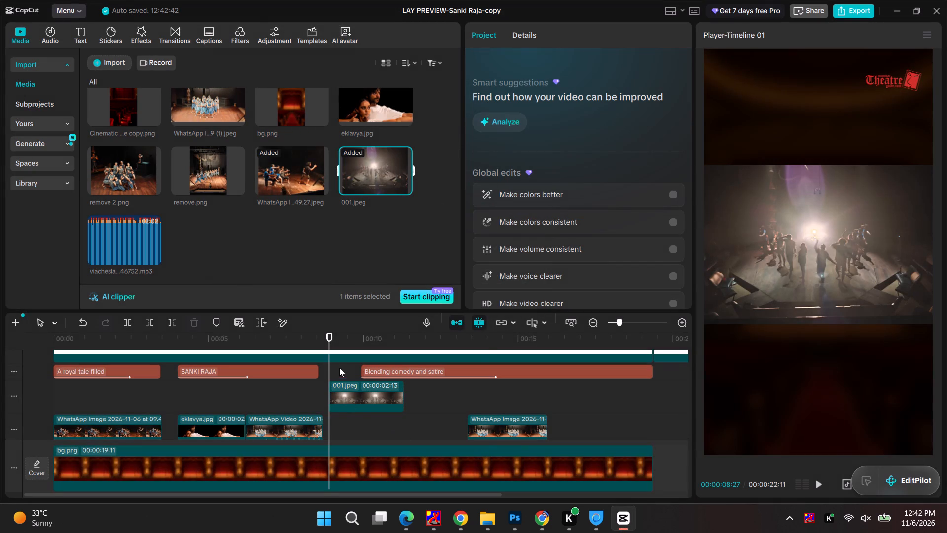
Trim the 001.jpeg clip to 2 seconds and place it right after the WhatsApp video on the same track.
drag(404, 397, 393, 397)
ctrl+scroll(390, 408, up, 11)
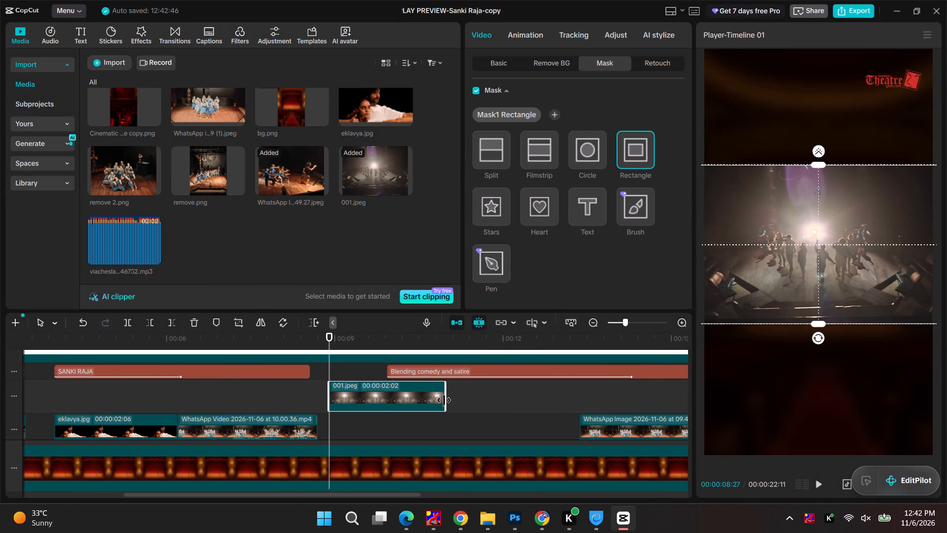
click(444, 400)
drag(391, 402, 381, 437)
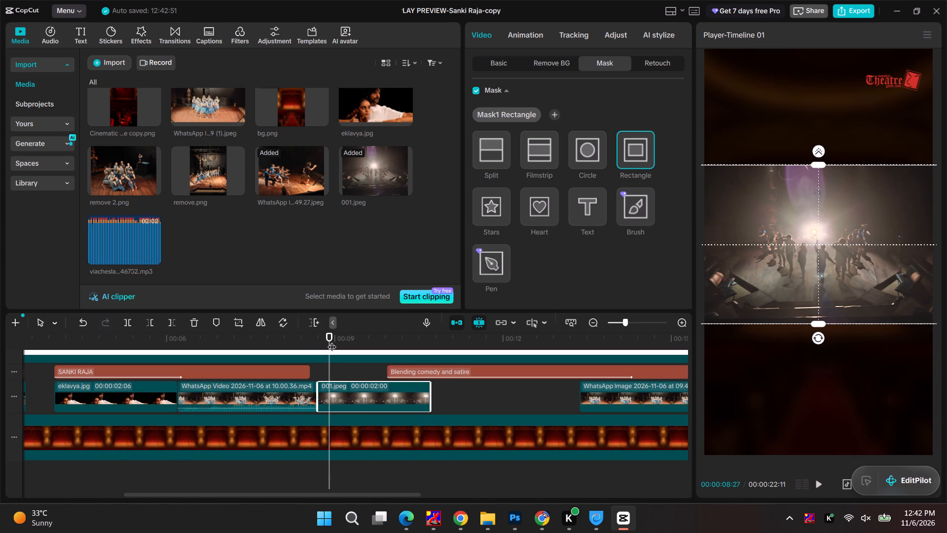
Preview from the beginning and shift eklavya.jpg together with the SANKI RAJA text earlier, directly after the first image clip.
drag(330, 338, 0, 347)
key(space)
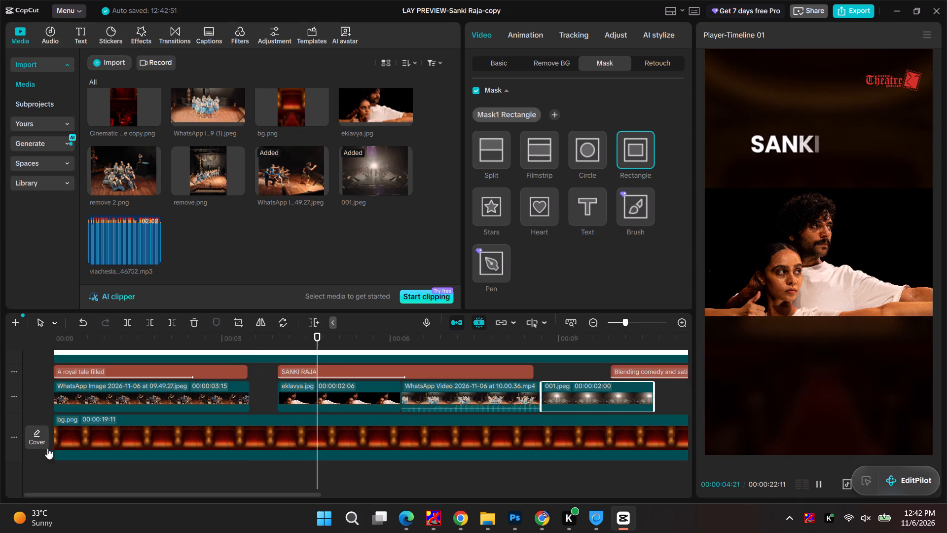
click(295, 390)
ctrl+click(301, 370)
drag(301, 396, 292, 396)
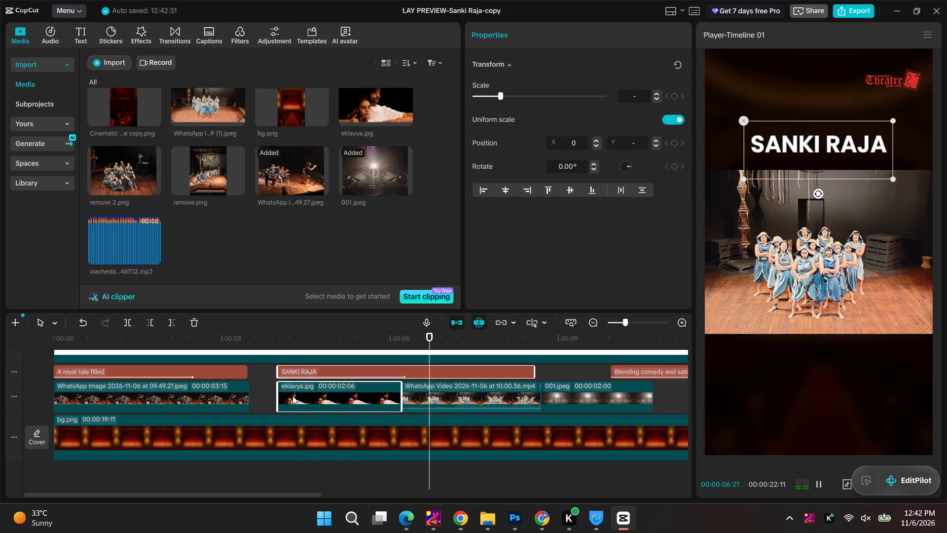
drag(292, 396, 277, 396)
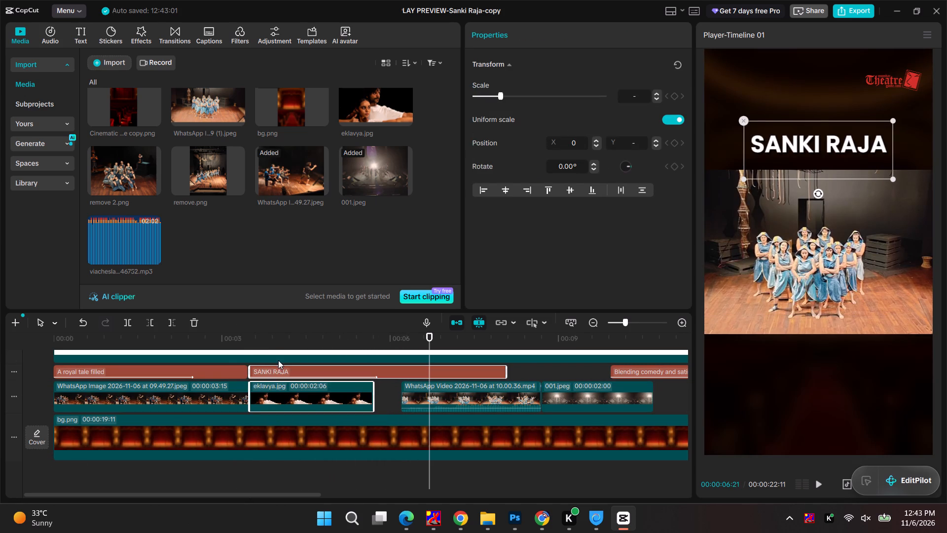
Start the SANKI RAJA text slightly after eklavya.jpg begins and shorten it to end with that clip.
click(261, 373)
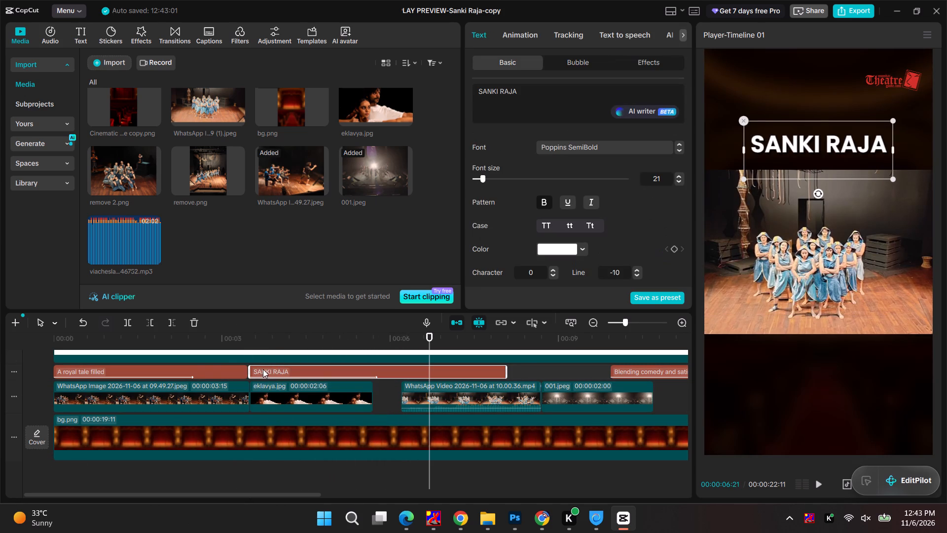
drag(264, 370, 274, 370)
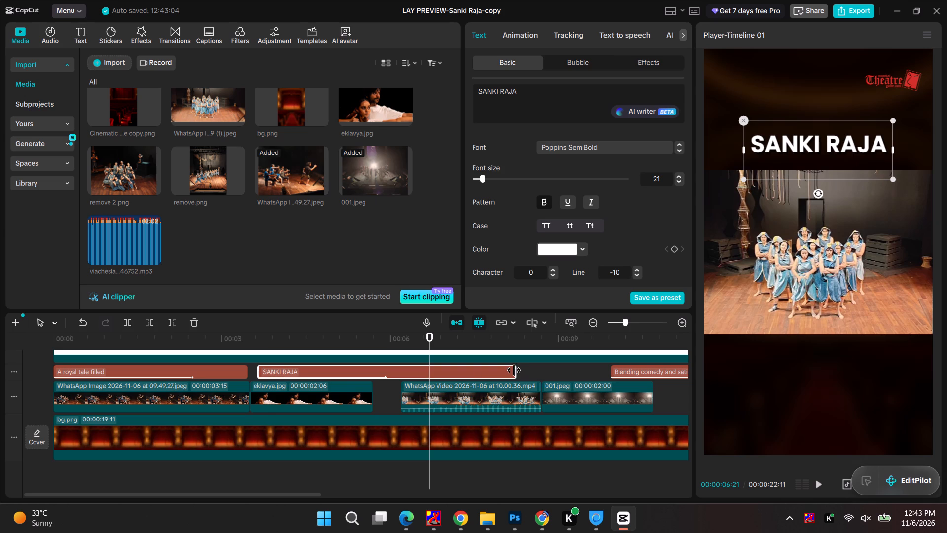
drag(514, 370, 372, 382)
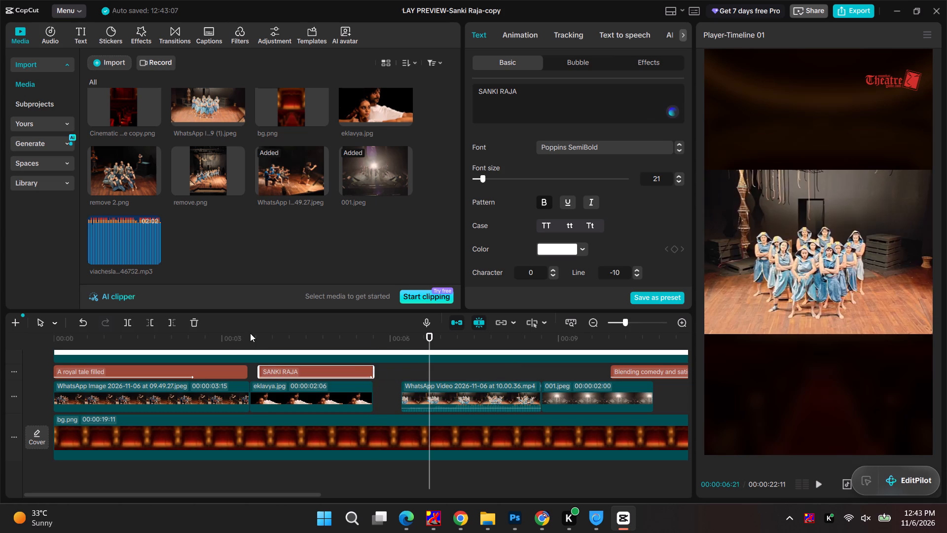
Preview the sequence and close the gaps by moving the WhatsApp video directly after eklavya.jpg and 001.jpeg directly after the video.
drag(251, 337, 0, 341)
key(space)
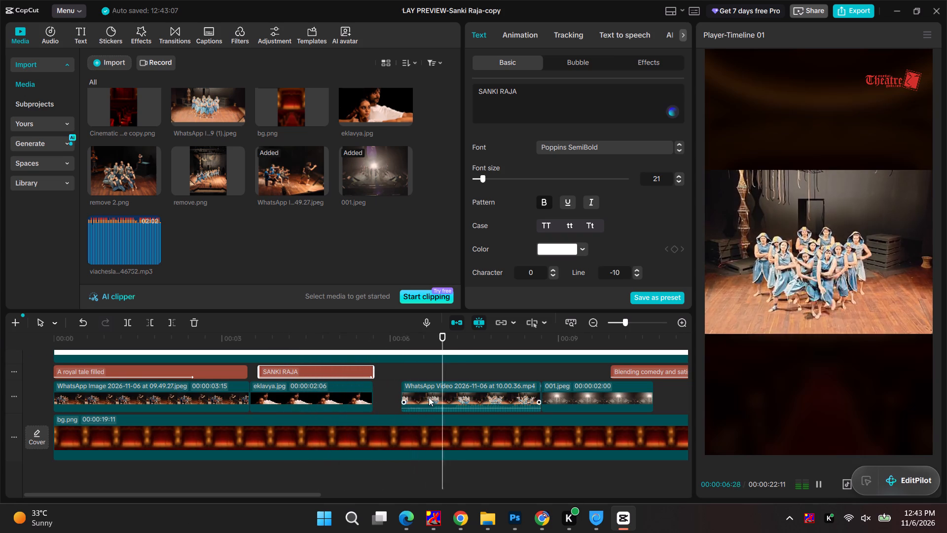
drag(429, 397, 401, 398)
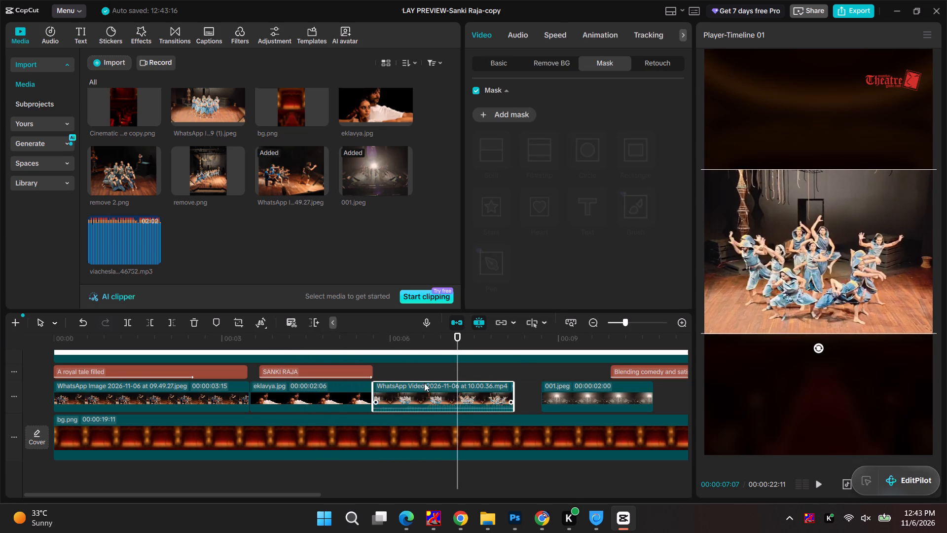
drag(455, 337, 374, 353)
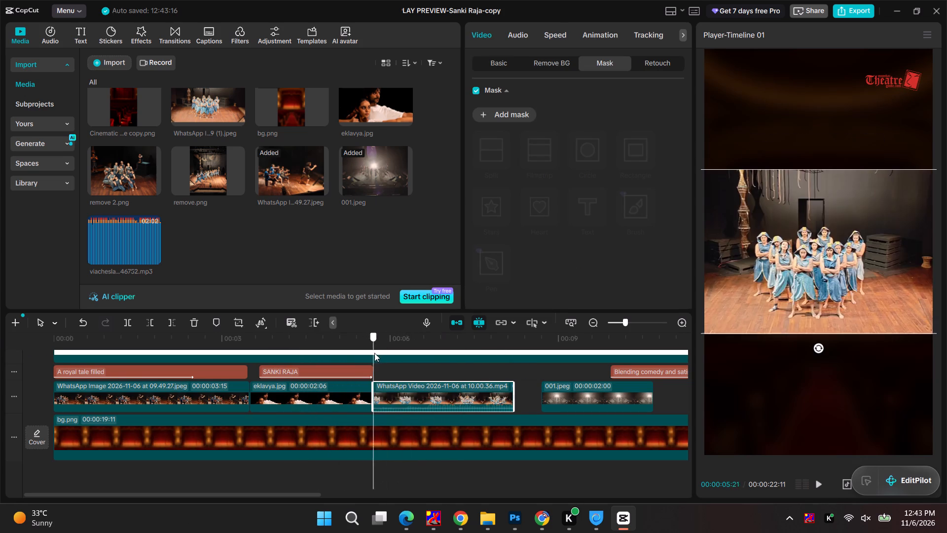
drag(374, 353, 479, 361)
drag(582, 394, 556, 395)
Add remove.png to the timeline directly after 001.jpeg and move the remaining WhatsApp group image to follow it.
drag(216, 181, 635, 388)
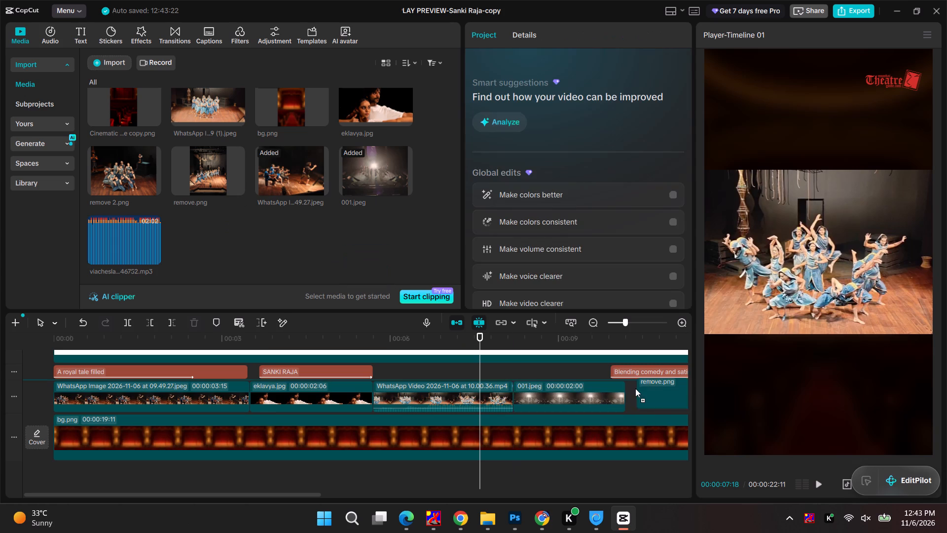
drag(635, 388, 631, 394)
drag(666, 391, 663, 421)
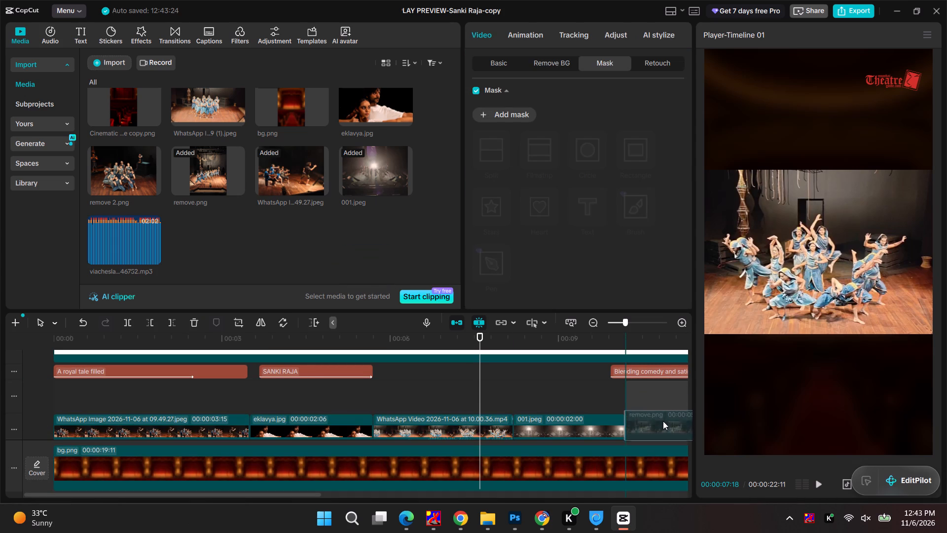
drag(663, 421, 663, 421)
ctrl+scroll(607, 416, down, 7)
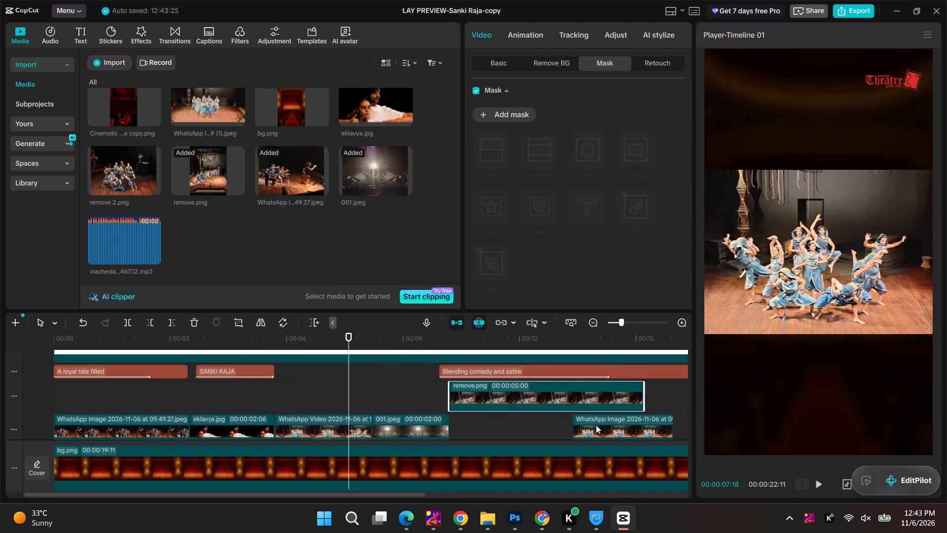
click(616, 421)
drag(615, 425, 665, 401)
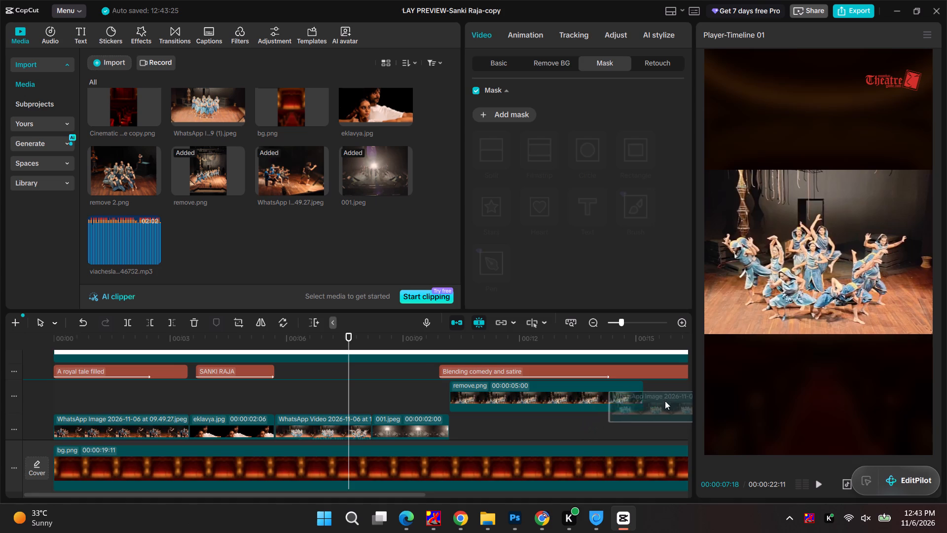
drag(665, 401, 561, 394)
Shorten remove.png to 00:00:02:01 and place it on the main image track directly after 001.jpeg.
click(404, 396)
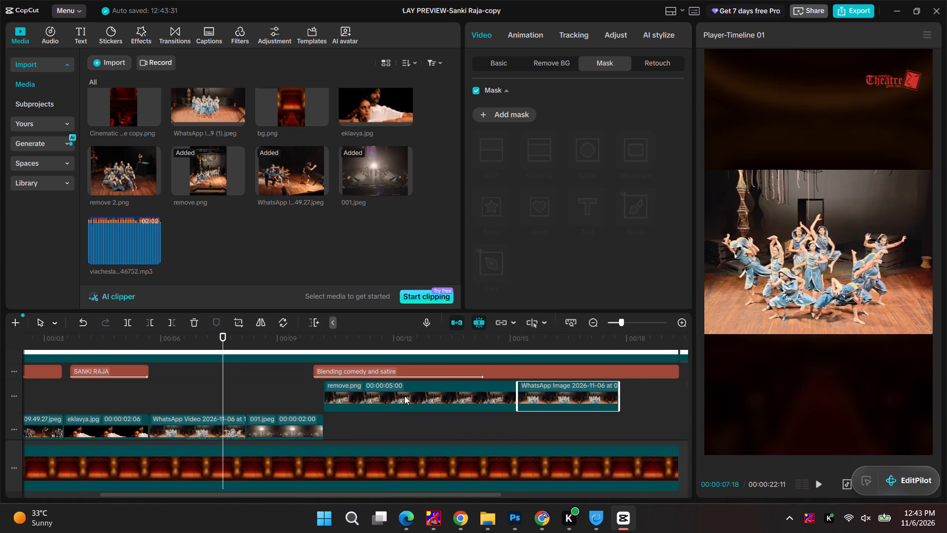
drag(519, 393, 412, 399)
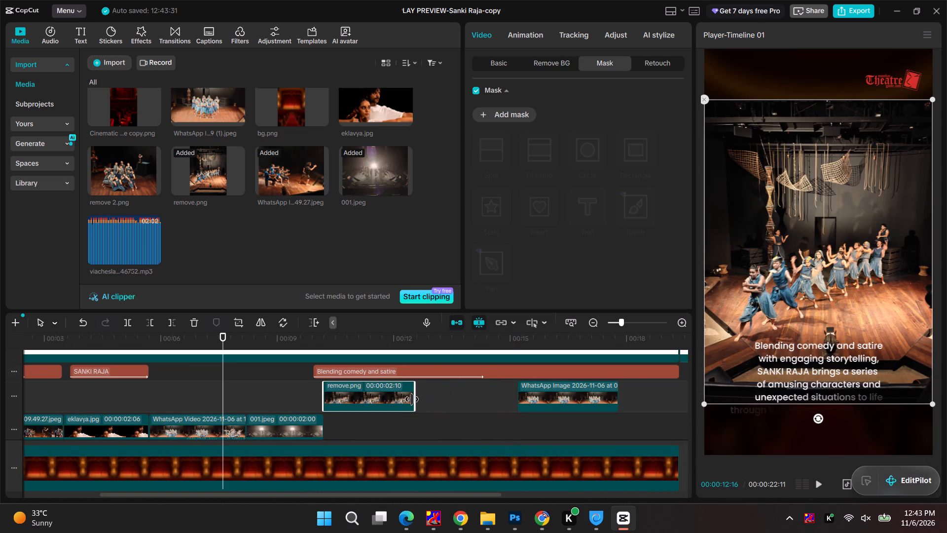
drag(412, 399, 402, 399)
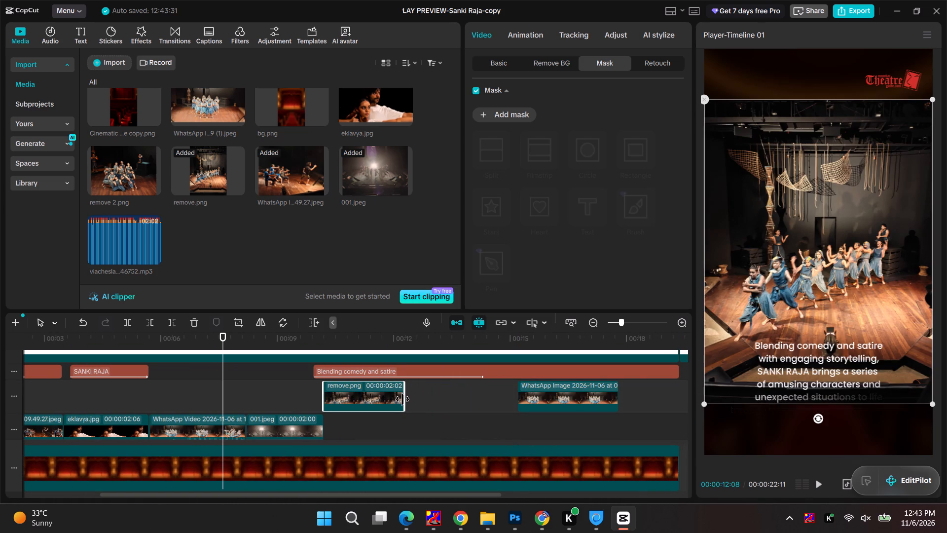
drag(402, 399, 401, 399)
drag(364, 396, 366, 422)
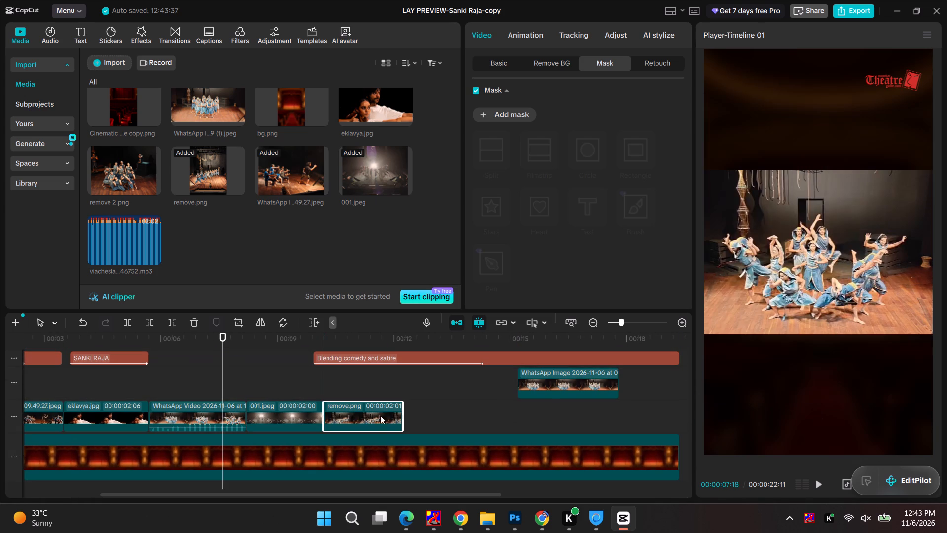
Move the remaining WhatsApp group image clip onto the same track, directly after remove.png.
drag(552, 378, 437, 413)
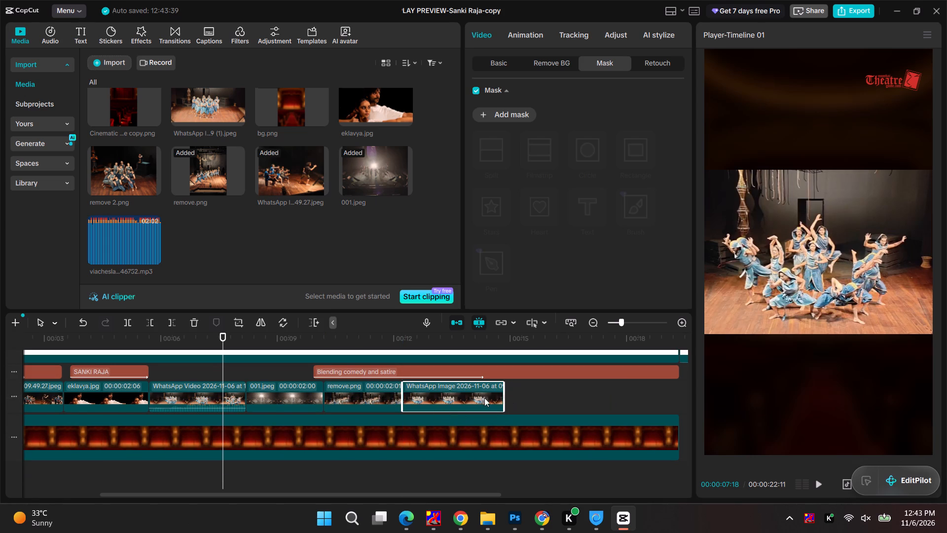
click(465, 393)
Rename the WhatsApp group image of the blue-costumed performers in the project media as 002.
scroll(213, 145, up, 1)
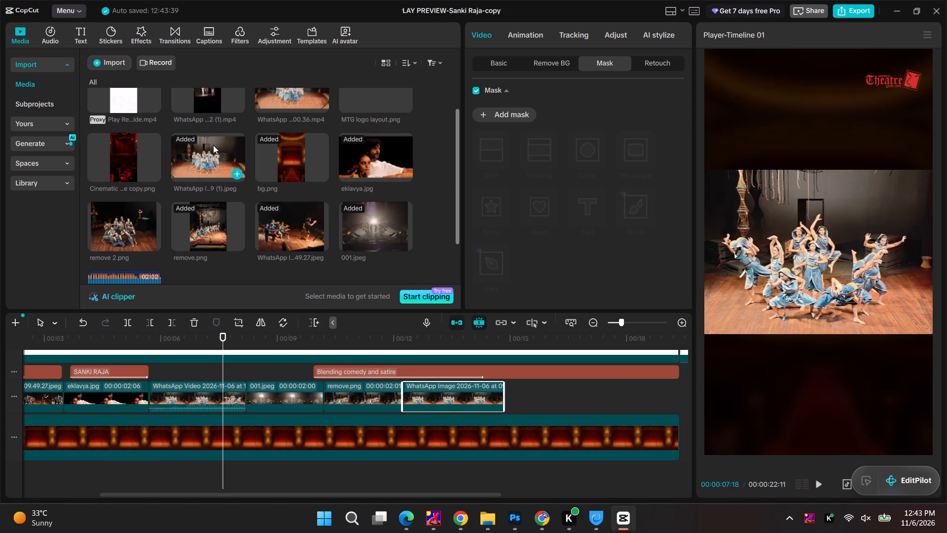
click(248, 162)
click(218, 152)
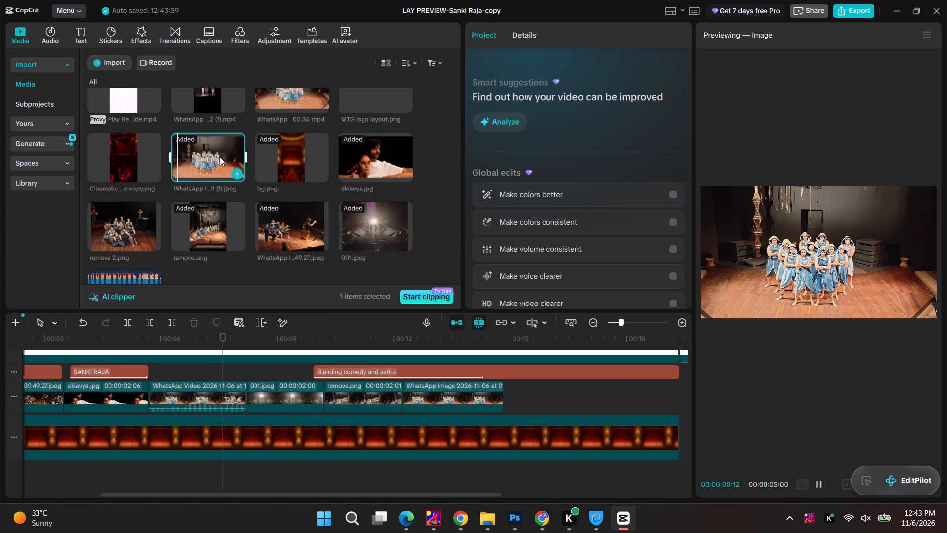
right_click(220, 156)
click(247, 171)
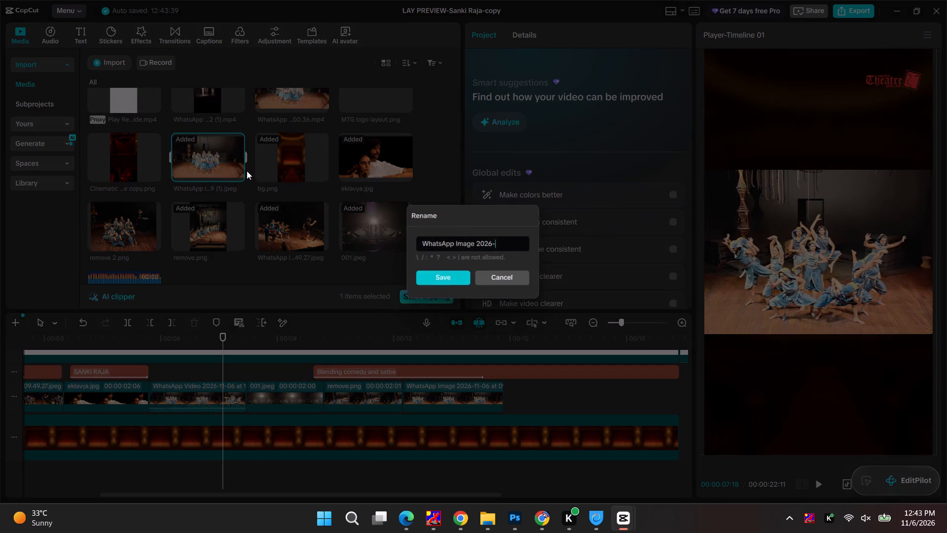
key(0)
key(ctrl+a)
text(002)
key(Return)
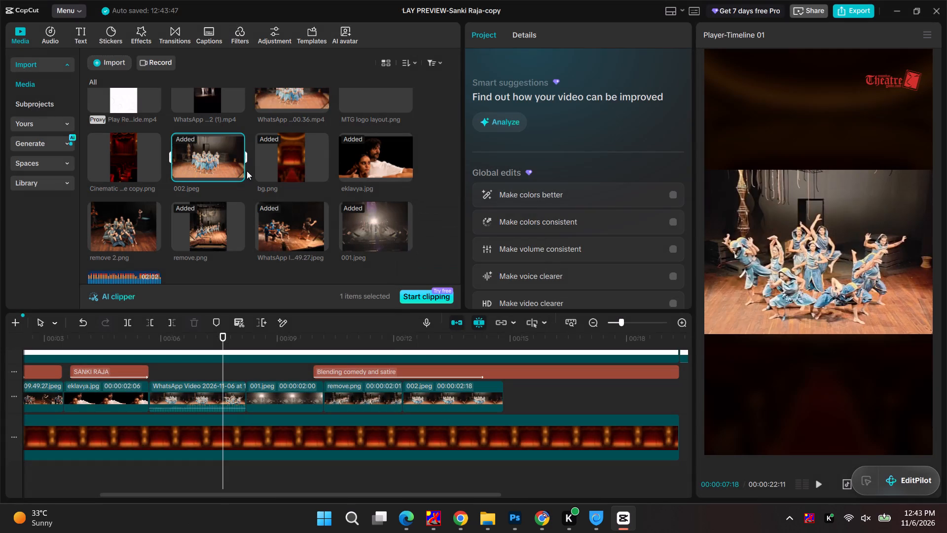
Shorten the 002.jpeg clip to 00:00:02:06.
click(421, 392)
click(352, 399)
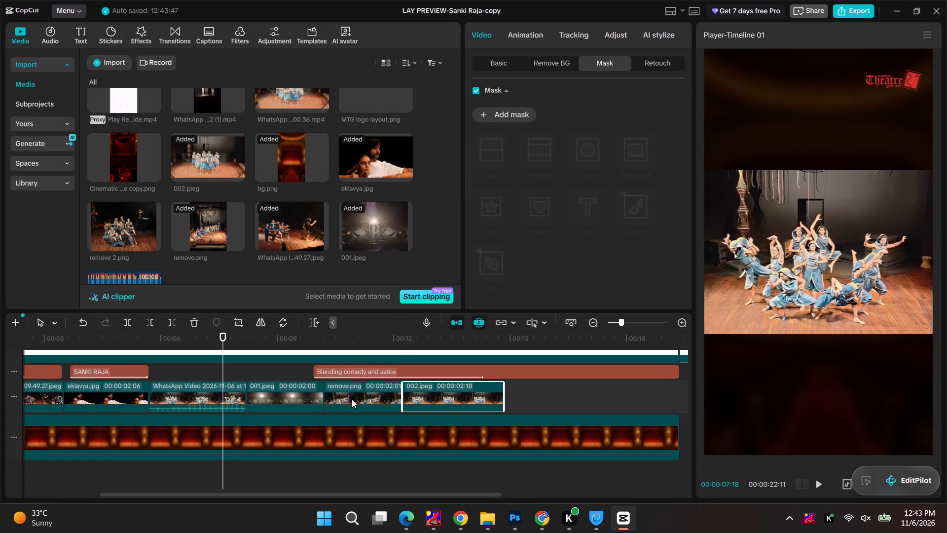
click(475, 392)
drag(506, 392, 498, 392)
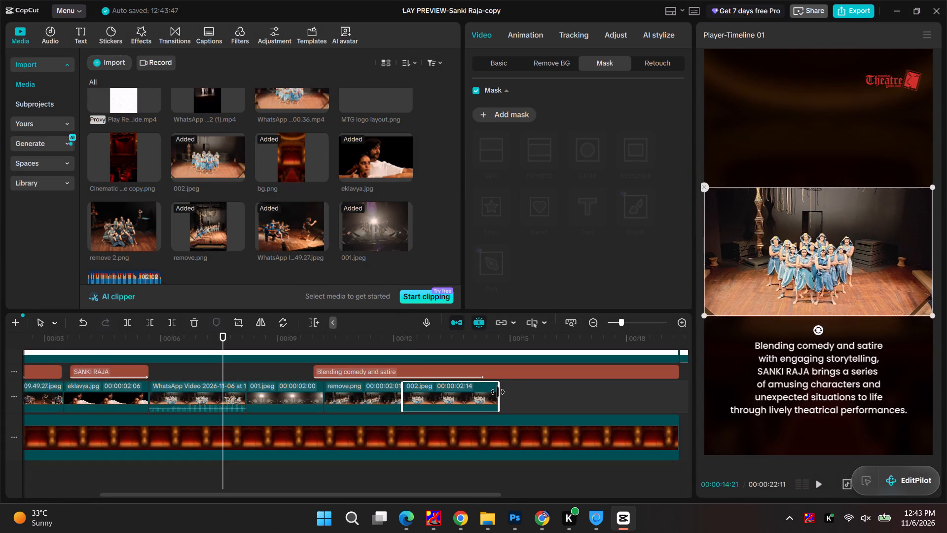
drag(498, 392, 487, 392)
Move the "Blending comedy and satire" text earlier so it starts with 001.jpeg at 00:00:08:06.
click(296, 339)
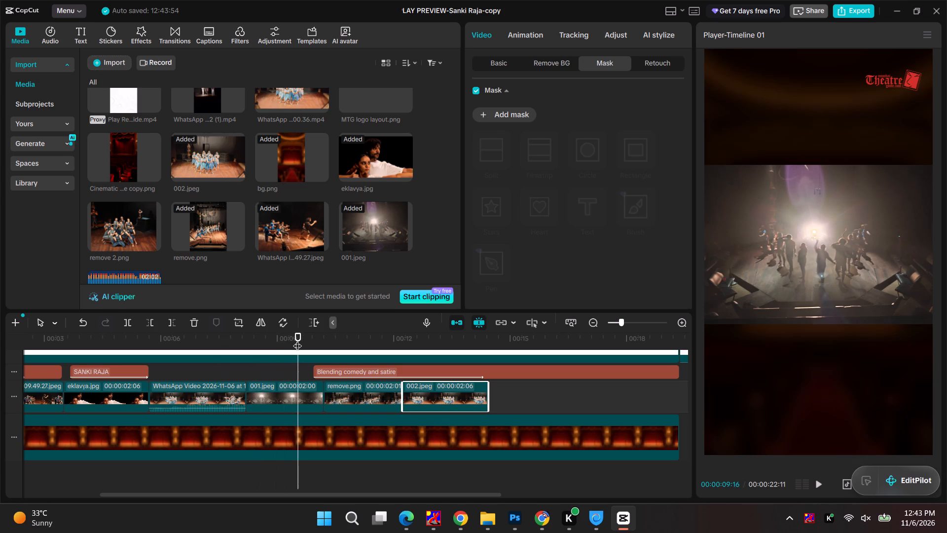
drag(299, 335, 378, 351)
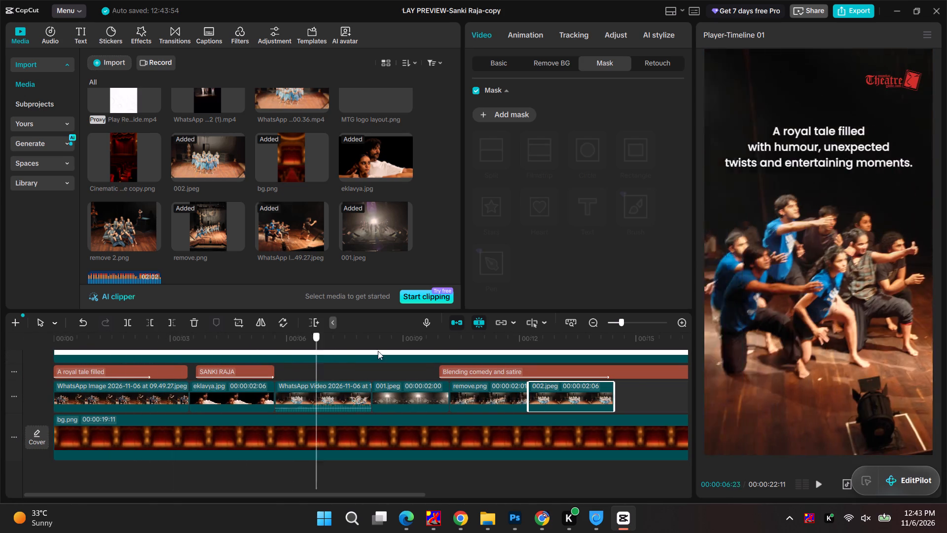
drag(378, 351, 331, 342)
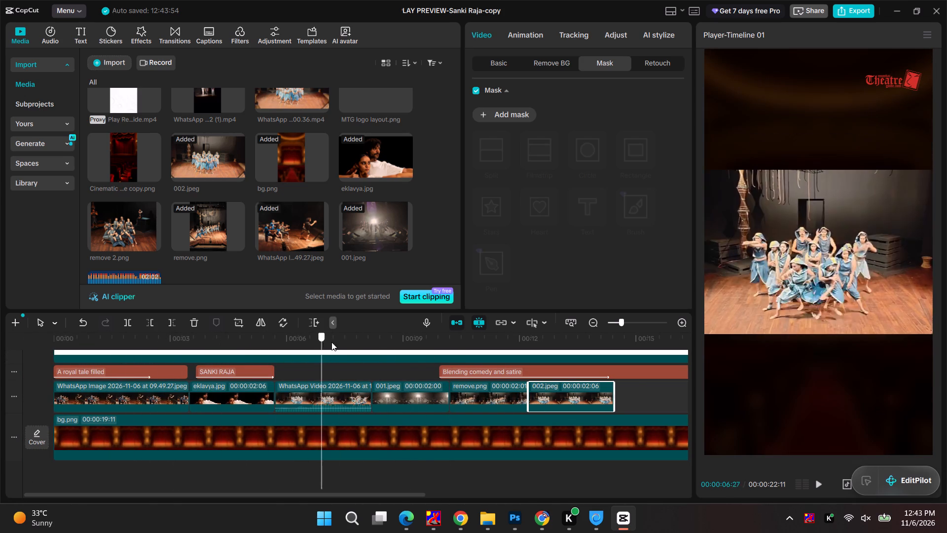
drag(331, 342, 303, 344)
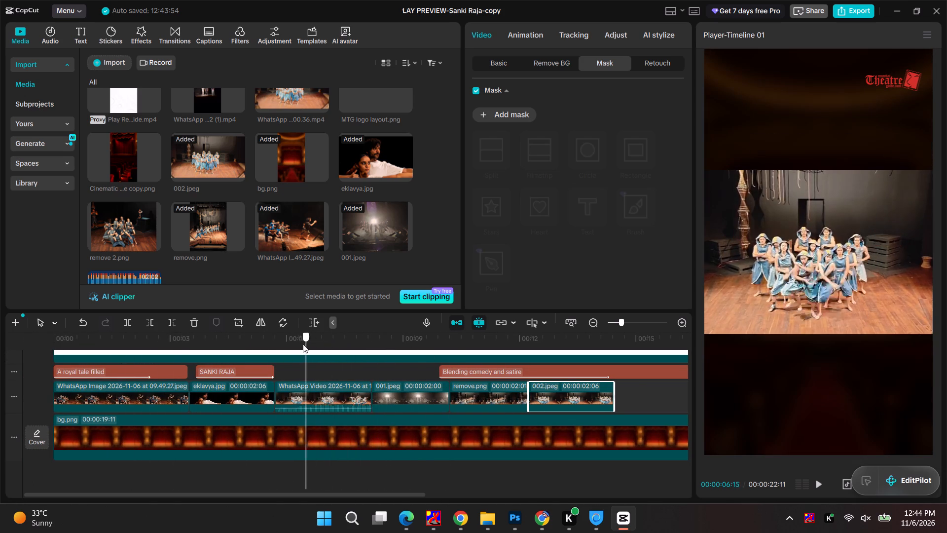
drag(303, 344, 369, 340)
drag(464, 373, 395, 375)
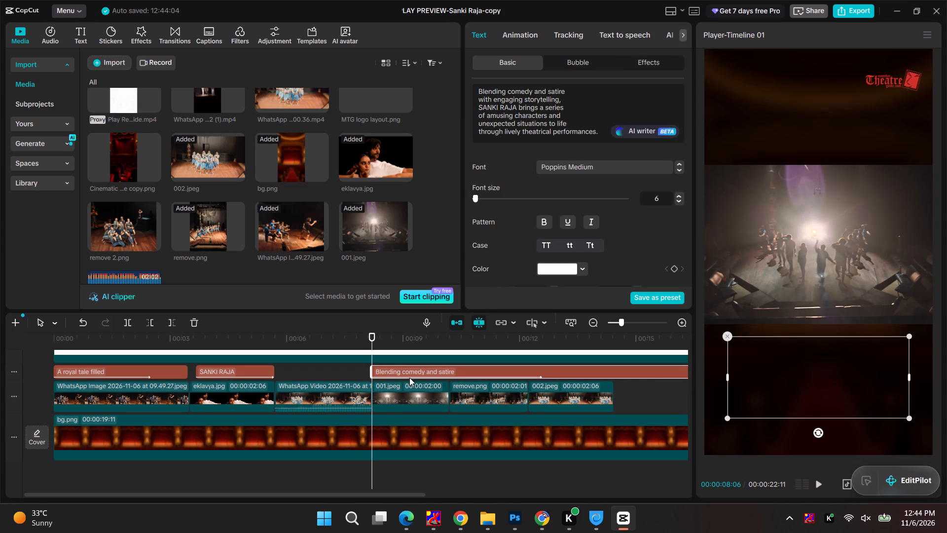
Enlarge the remove.png clip until it fills the vertical frame, and shift it slightly upward.
drag(374, 339, 426, 340)
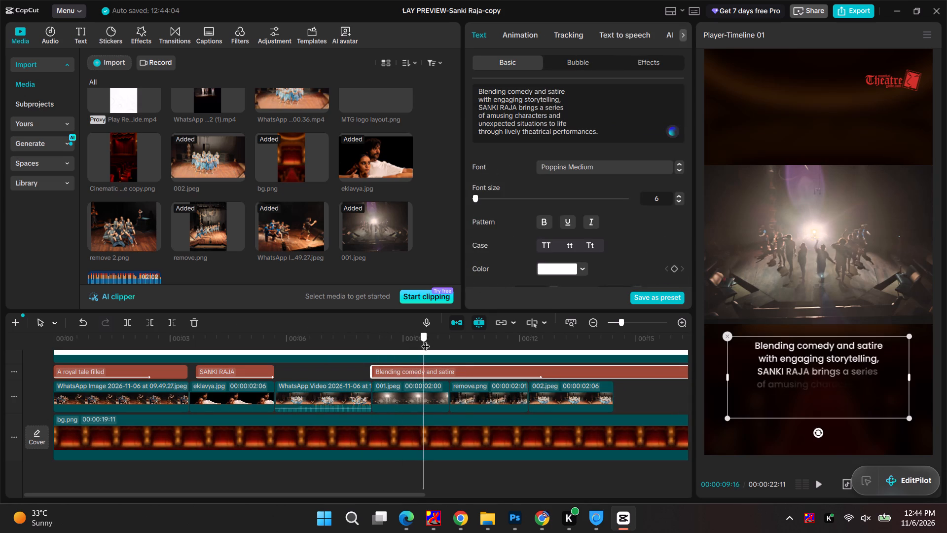
drag(426, 340, 498, 347)
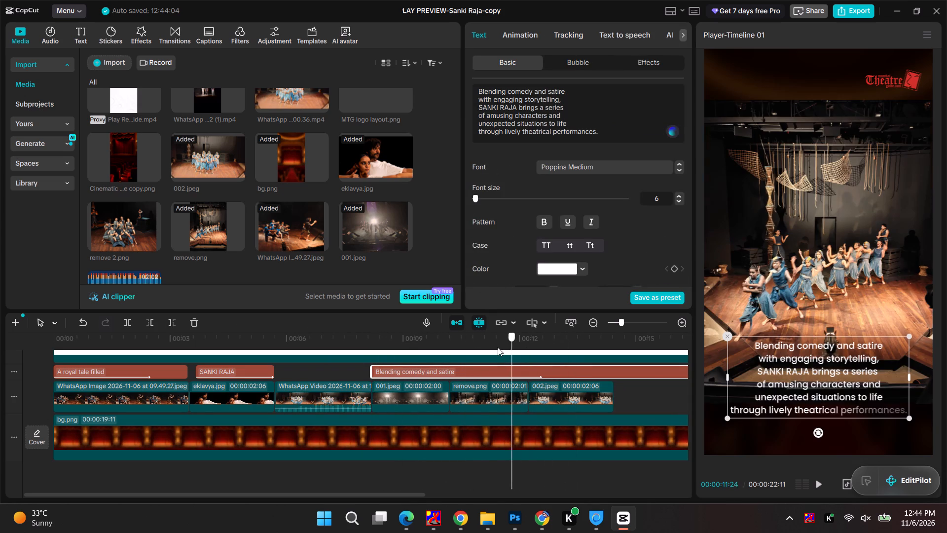
drag(498, 347, 480, 347)
click(863, 277)
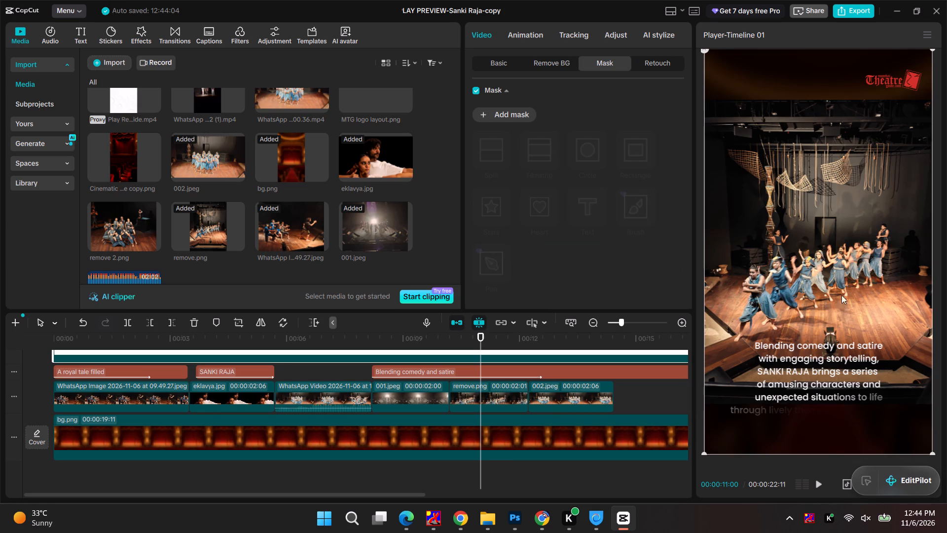
click(474, 395)
alt+shift+drag(704, 404, 694, 427)
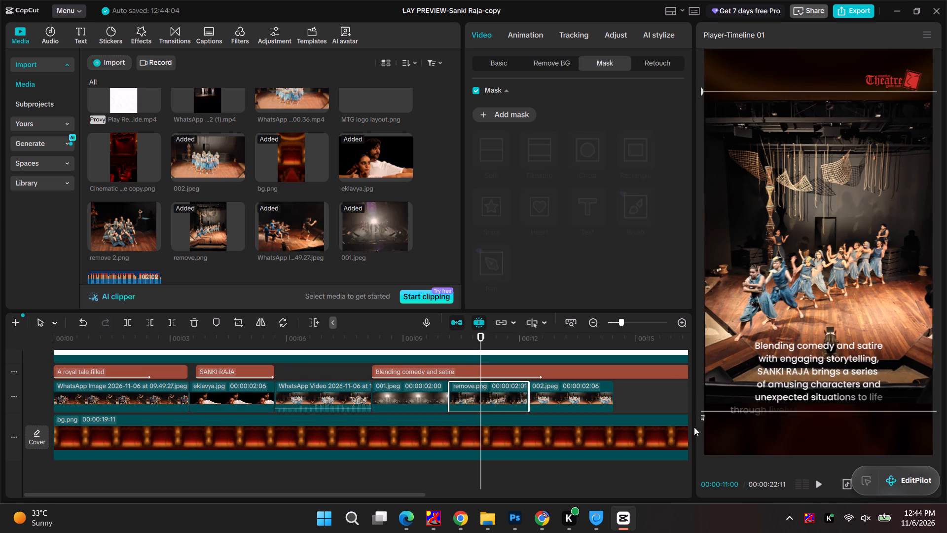
alt+shift+drag(694, 427, 639, 510)
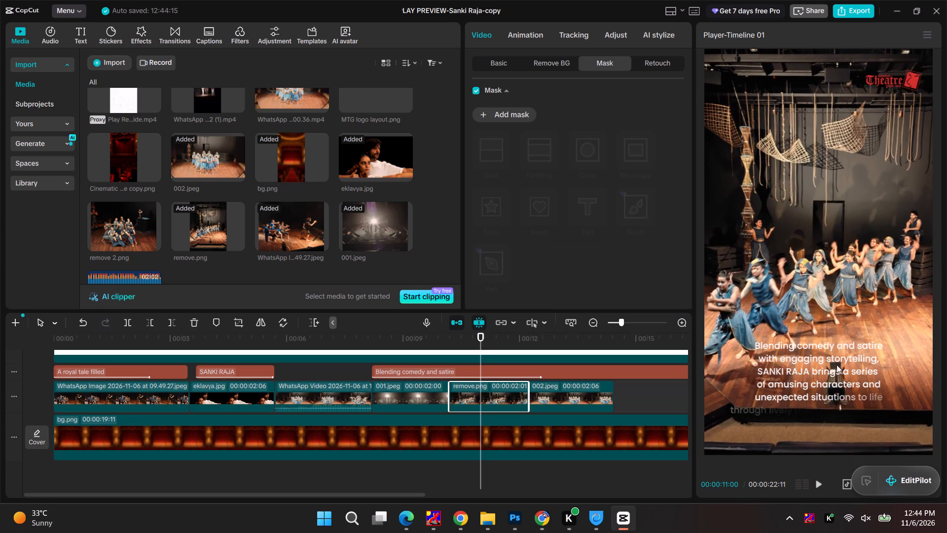
drag(856, 277, 856, 257)
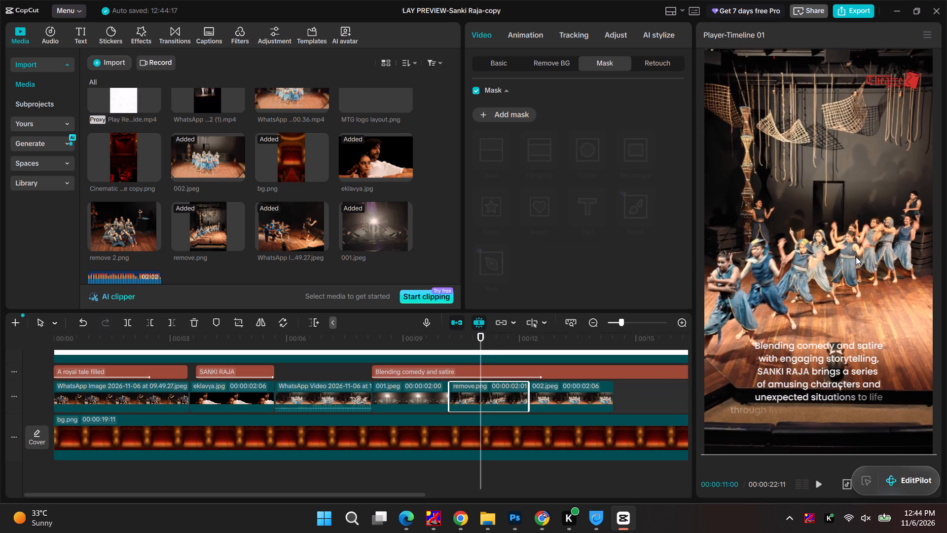
Look through the project media, then switch to File Explorer and browse the Downloads, Paresh and Projects folders for further material.
scroll(346, 260, up, 3)
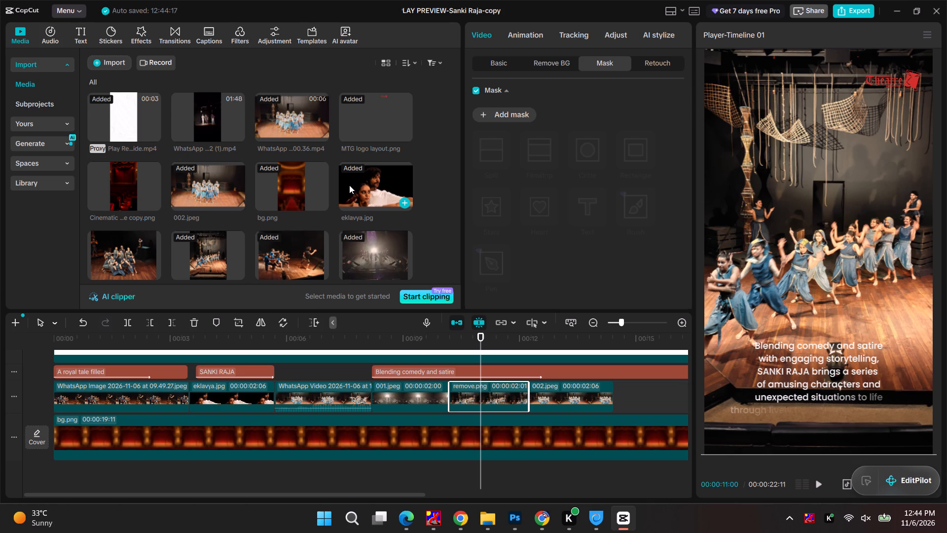
click(550, 399)
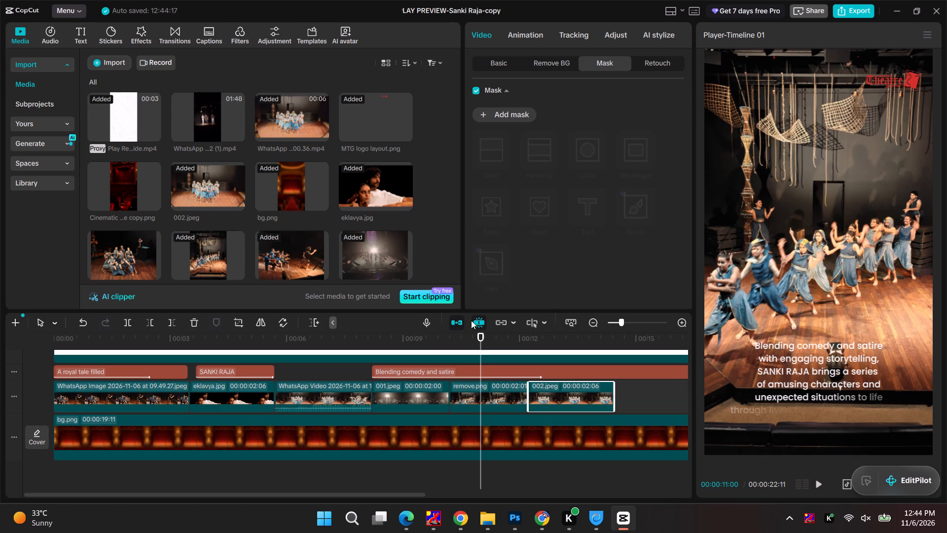
key(alt+Tab)
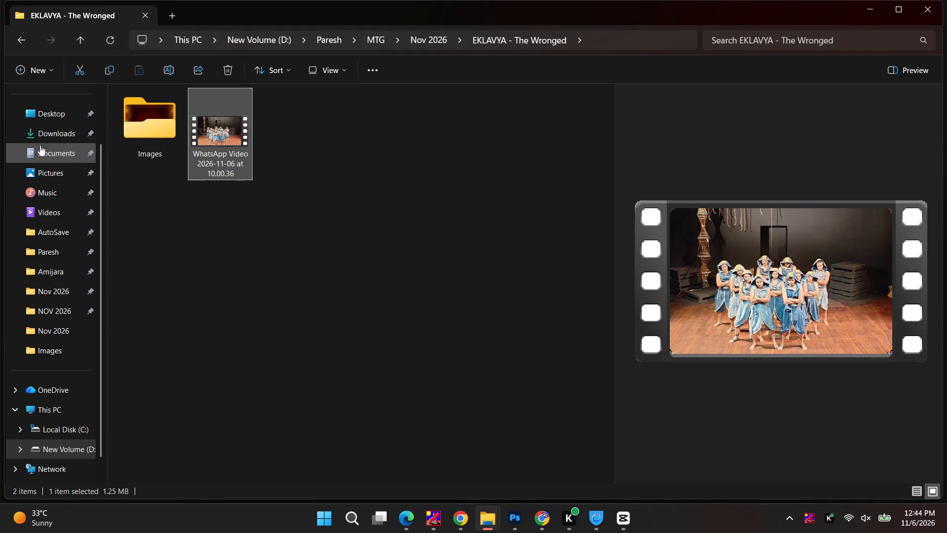
click(55, 129)
scroll(479, 303, down, 7)
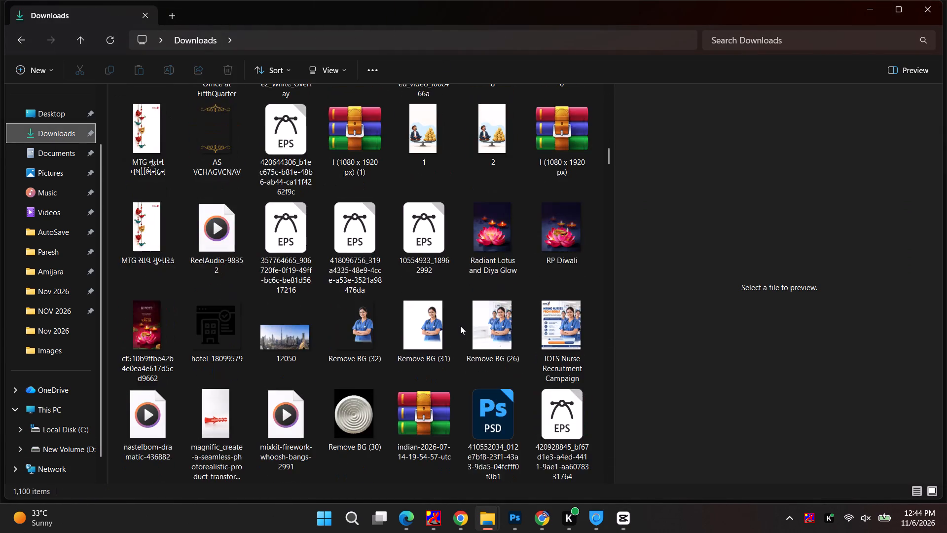
scroll(460, 326, down, 5)
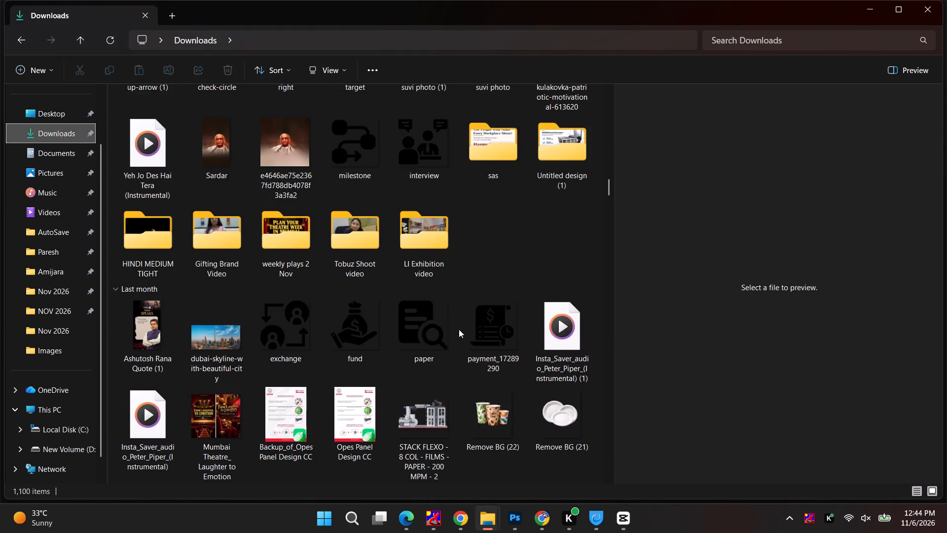
scroll(459, 329, up, 1)
click(60, 256)
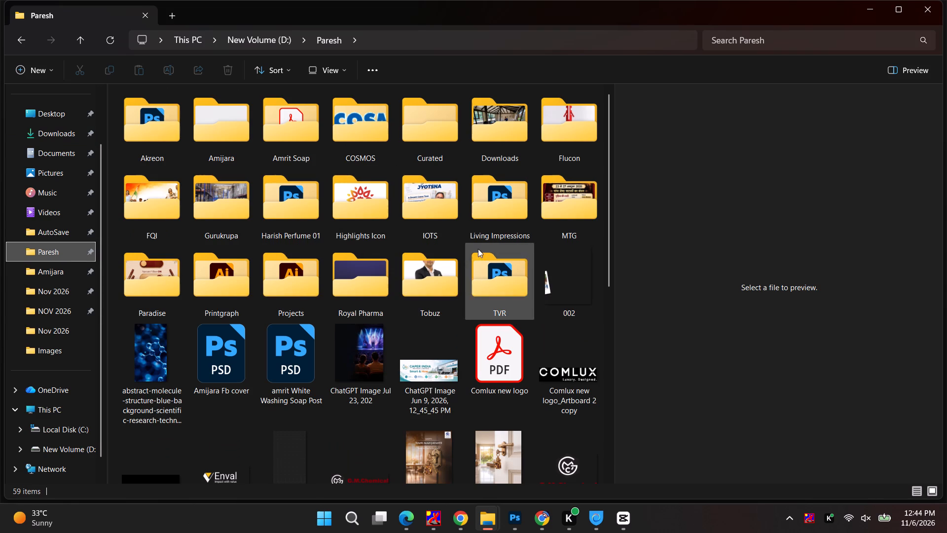
double_click(305, 290)
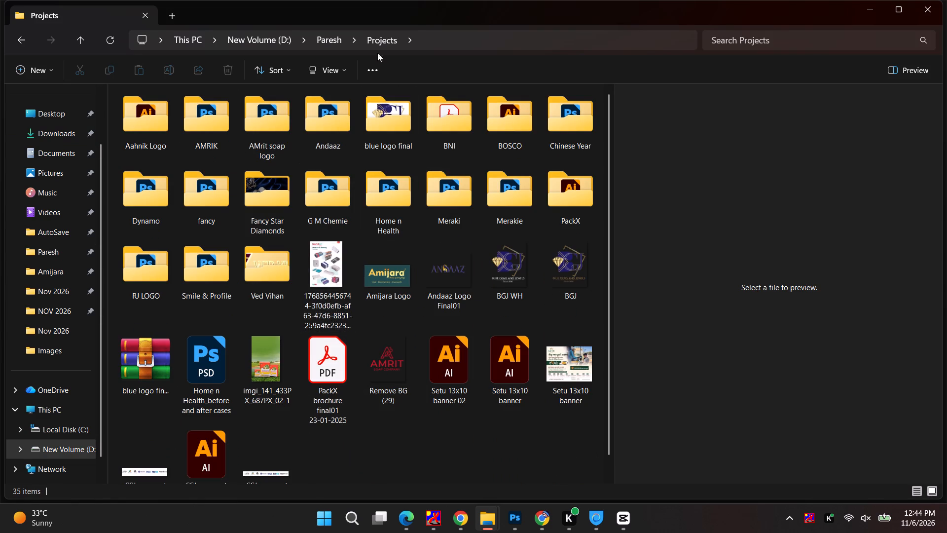
click(331, 42)
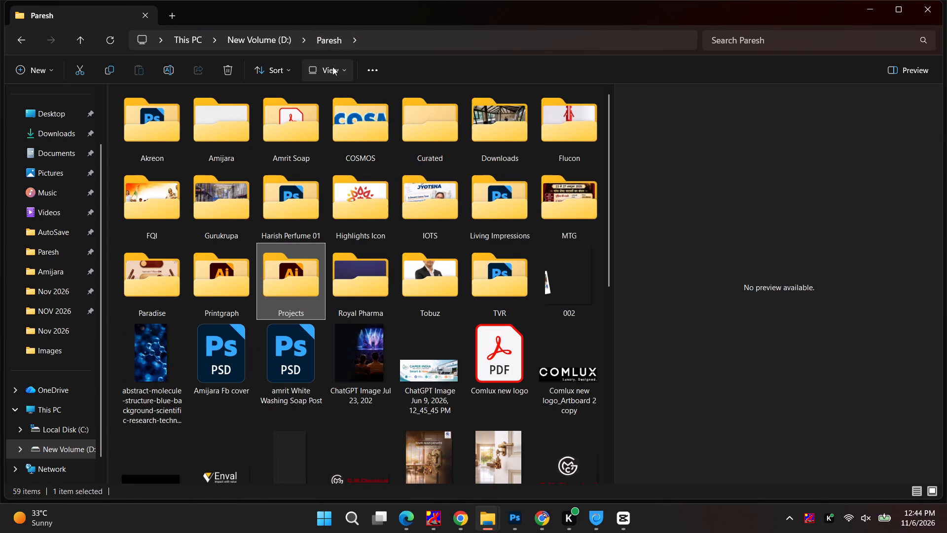
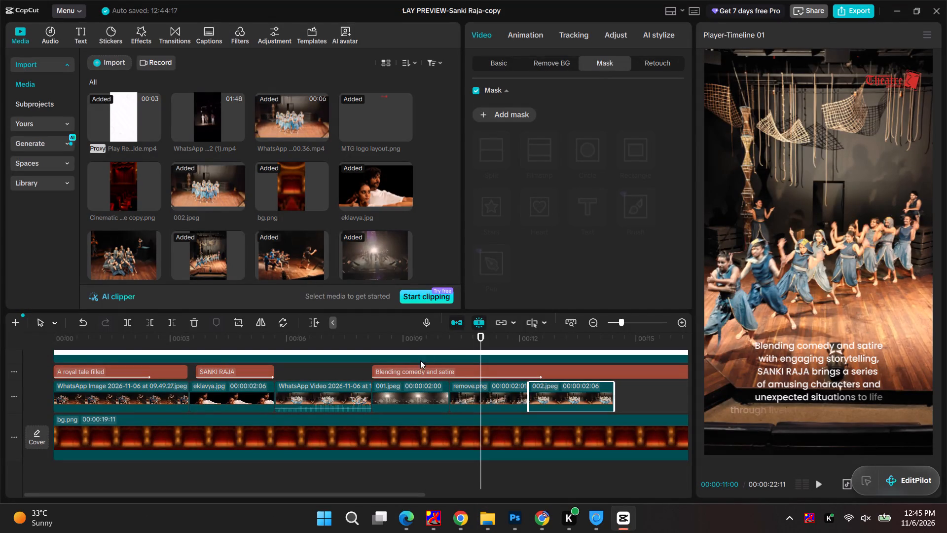
Enlarge the 002.jpeg clip until it overflows the width of the vertical frame, and shift it slightly upward.
drag(481, 334, 317, 350)
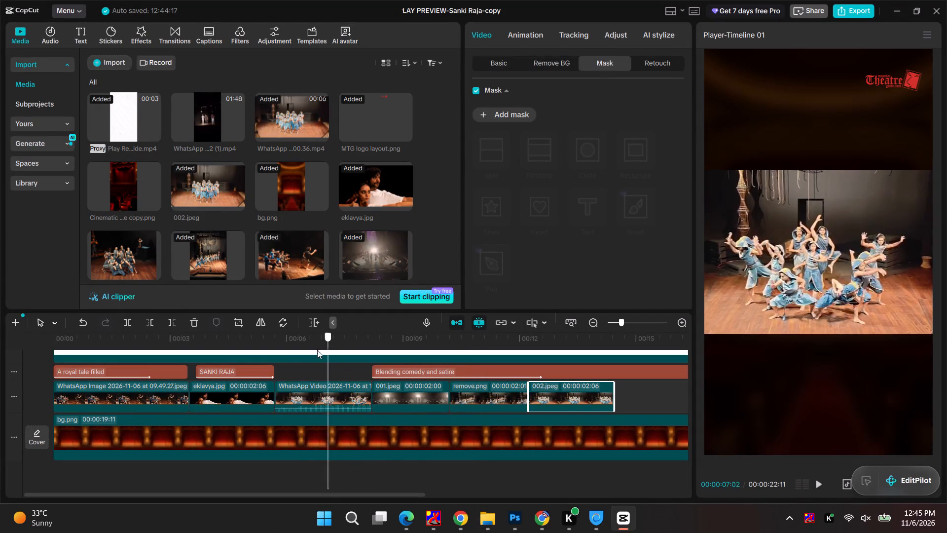
drag(317, 350, 295, 347)
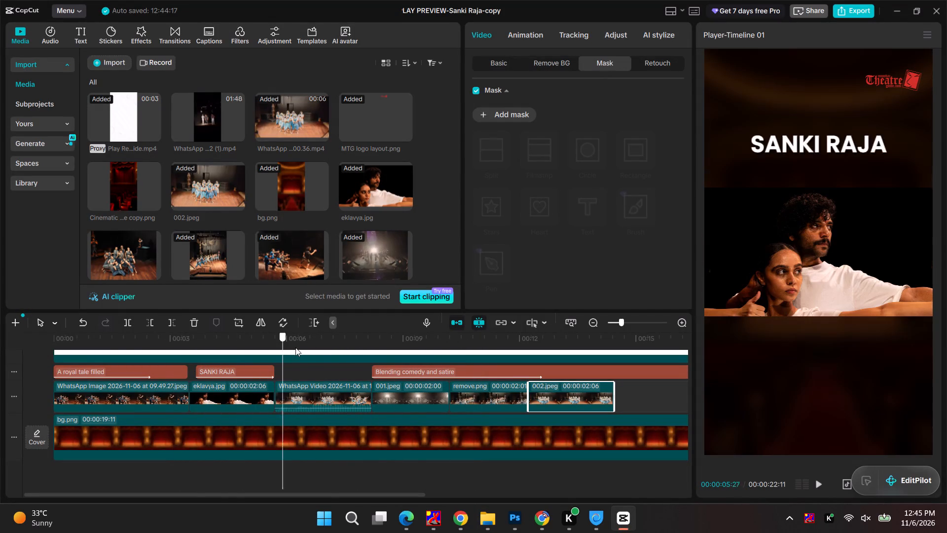
drag(295, 347, 576, 345)
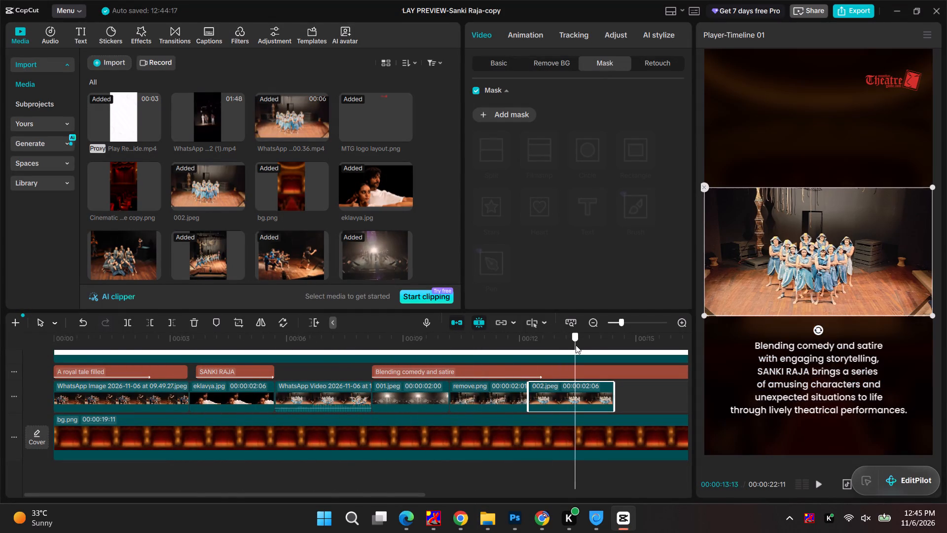
drag(576, 345, 556, 348)
alt+shift+drag(702, 314, 657, 334)
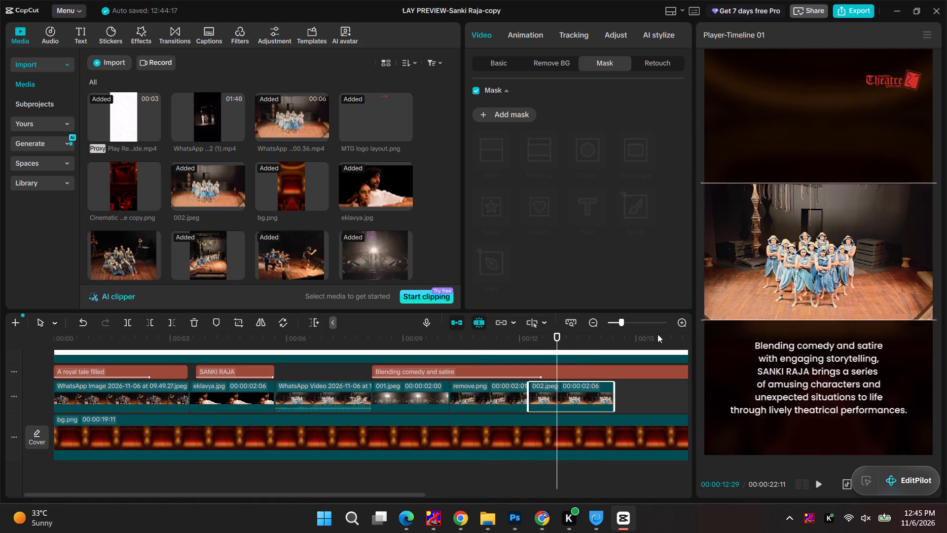
alt+shift+drag(657, 334, 643, 341)
drag(782, 284, 785, 274)
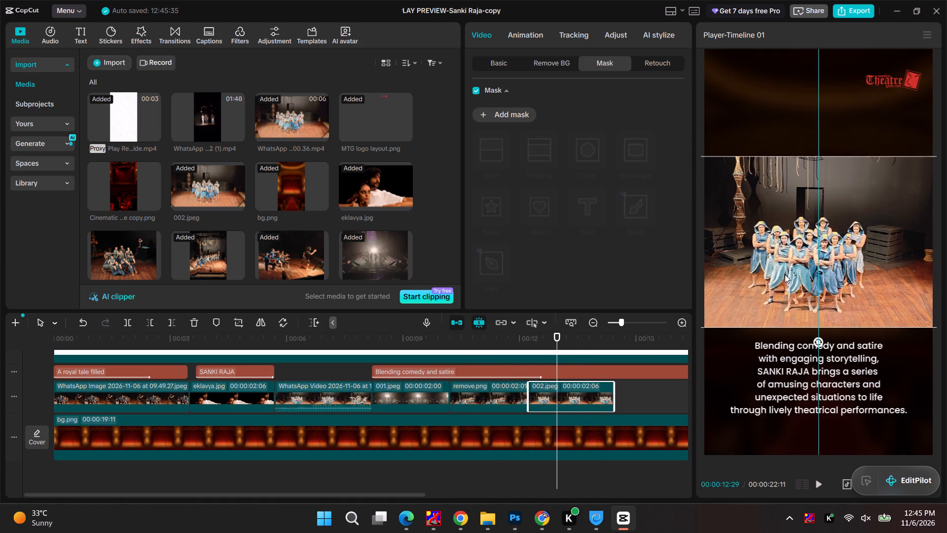
drag(785, 274, 785, 275)
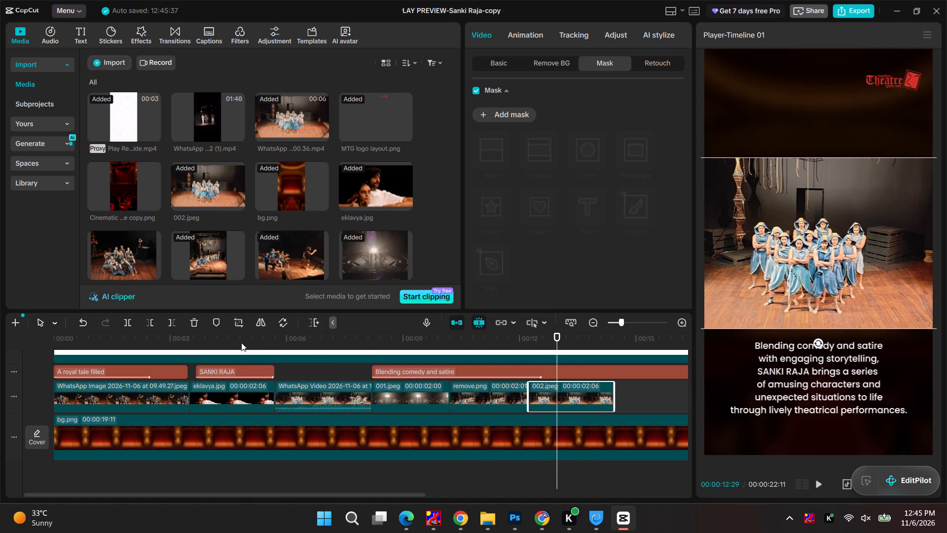
Return to the start of the timeline, then switch to Chrome and open the Designer- Fifth Quarter Infomedia profile.
drag(239, 338, 39, 343)
key(alt+Tab)
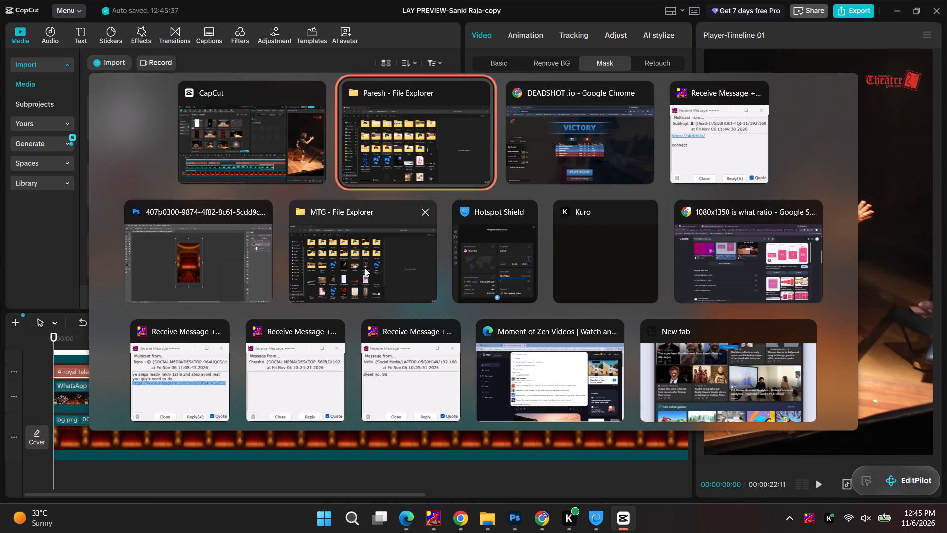
alt+click(456, 527)
click(554, 519)
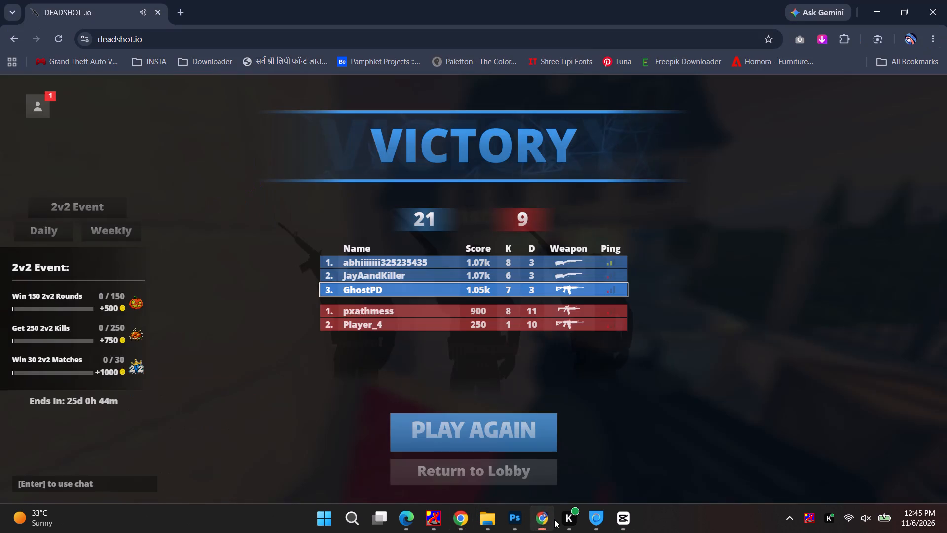
click(454, 526)
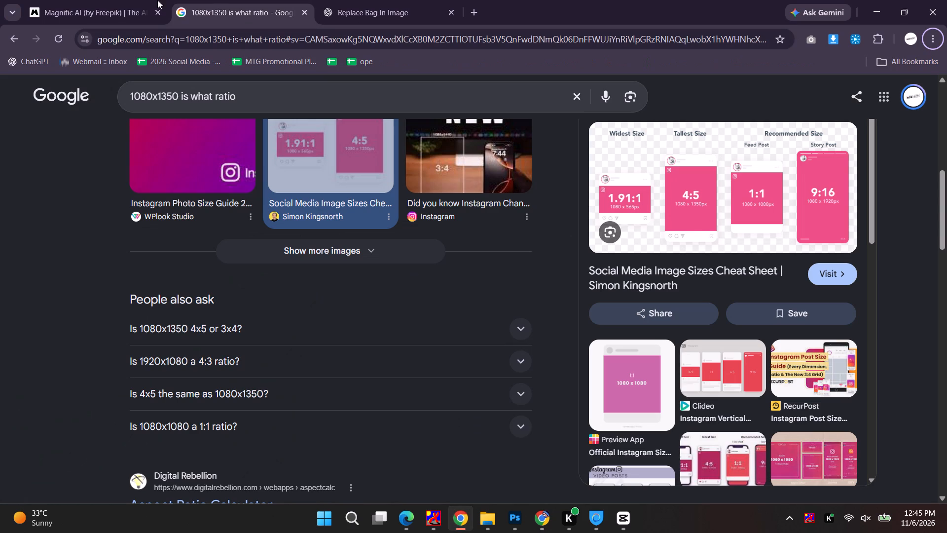
drag(395, 0, 404, 6)
click(474, 12)
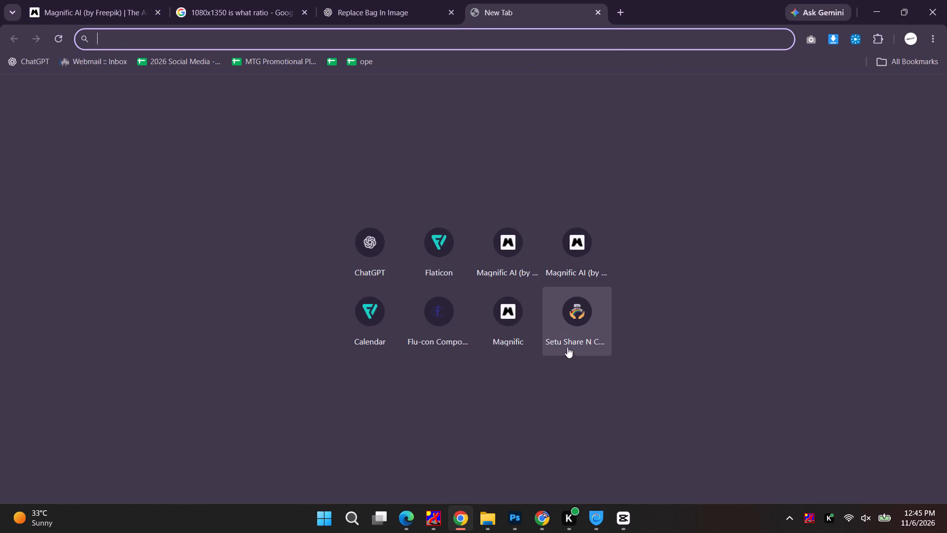
click(543, 522)
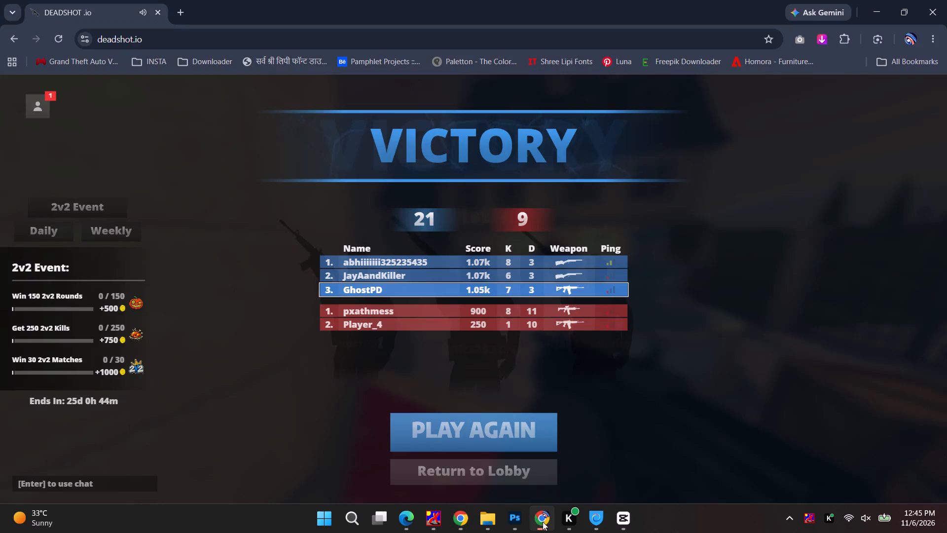
click(905, 39)
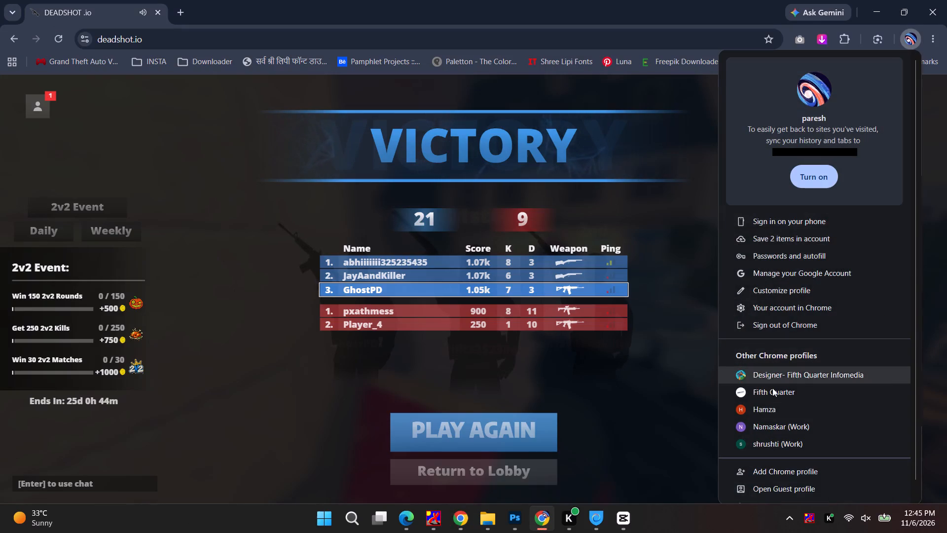
click(769, 379)
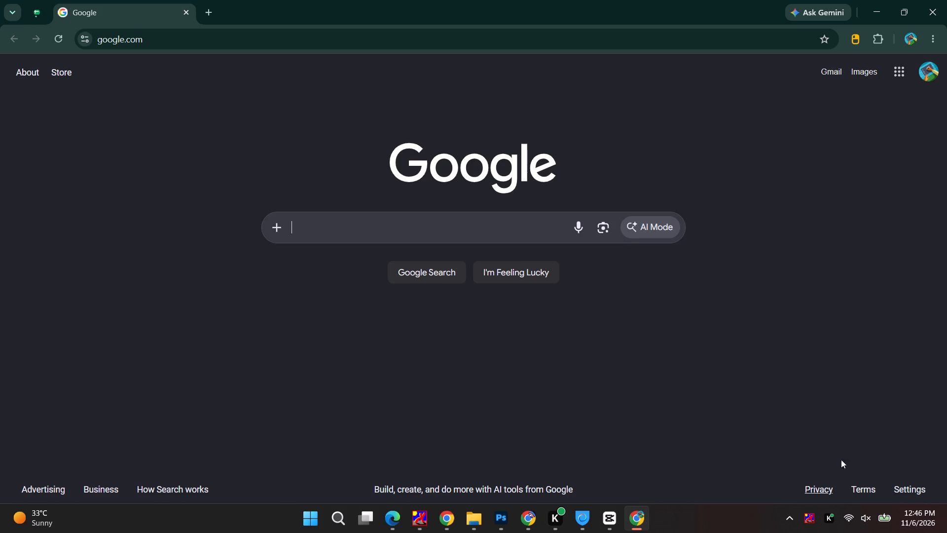
In the 2026 Social Media - Creative Designing sheet, copy the 00:00 – 00:03 sentence from the MTG reel script in row 88 of November 2026.
click(29, 0)
scroll(184, 376, down, 3)
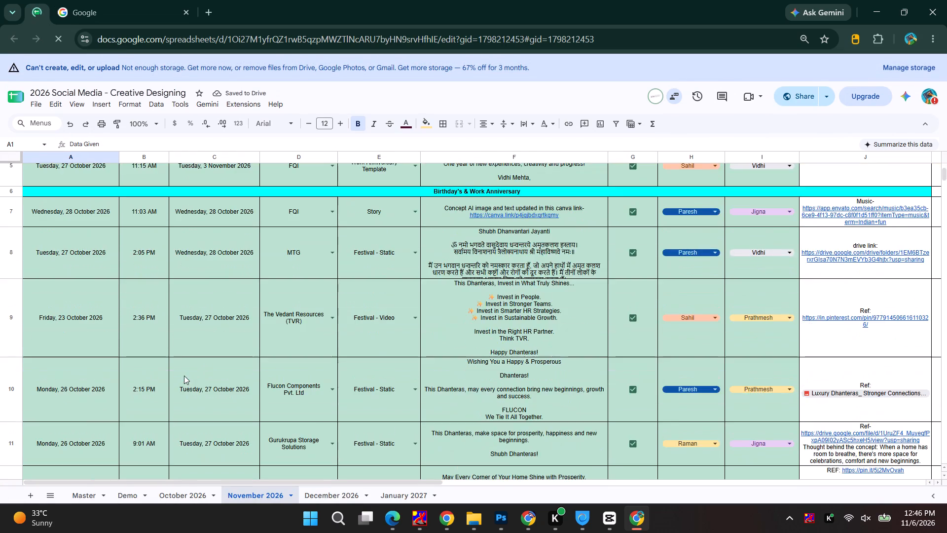
scroll(36, 371, down, 20)
scroll(36, 371, down, 9)
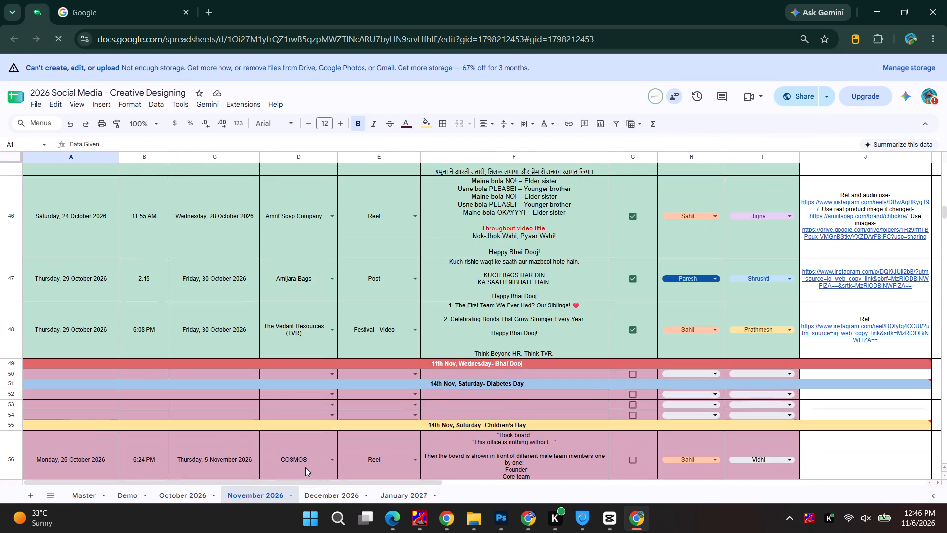
scroll(180, 362, down, 19)
scroll(179, 373, down, 6)
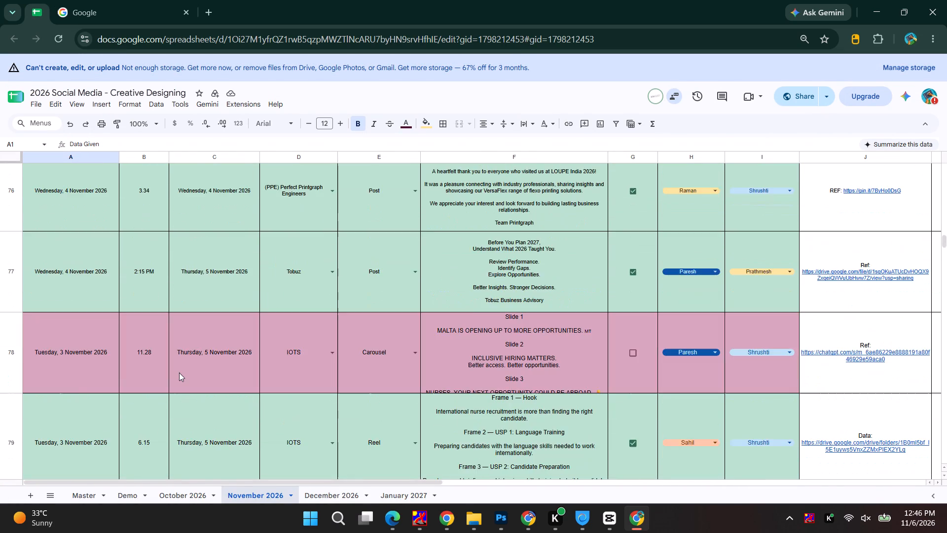
scroll(179, 373, down, 7)
scroll(67, 399, down, 1)
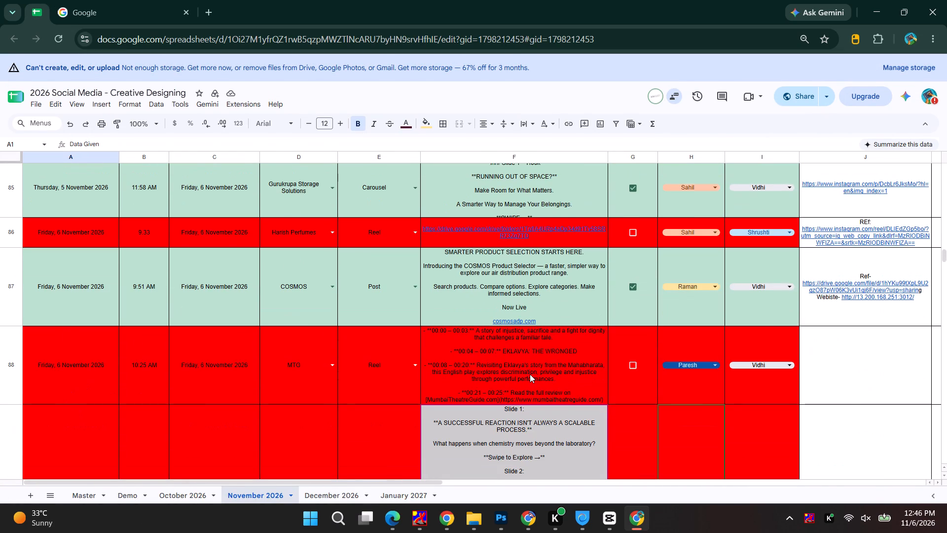
double_click(530, 374)
drag(559, 332, 786, 334)
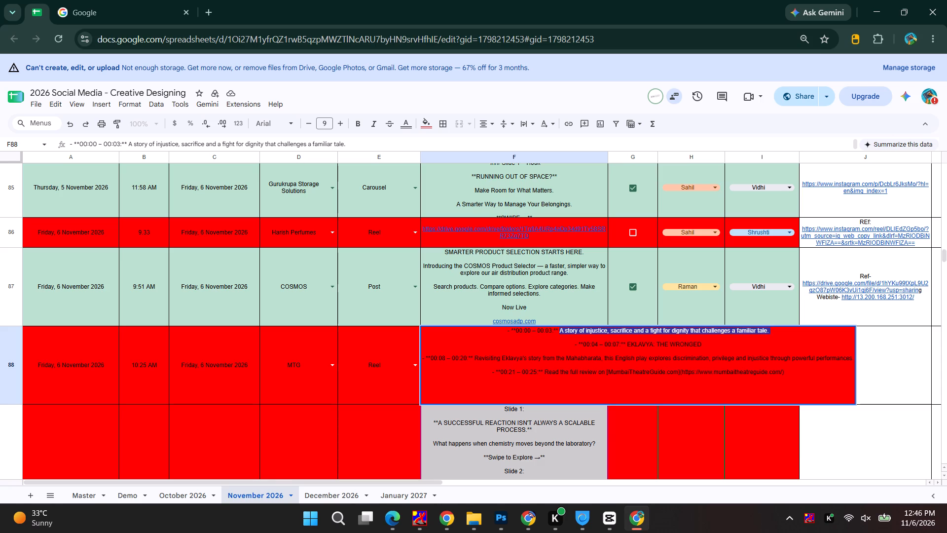
drag(786, 334, 786, 334)
key(ctrl+c)
Back in CapCut, replace the opening "A royal tale filled" text with "A story of injustice, sacrifice and a fight for dignity that challenges a familiar tale.".
key(alt+Tab)
key(alt+Tab)
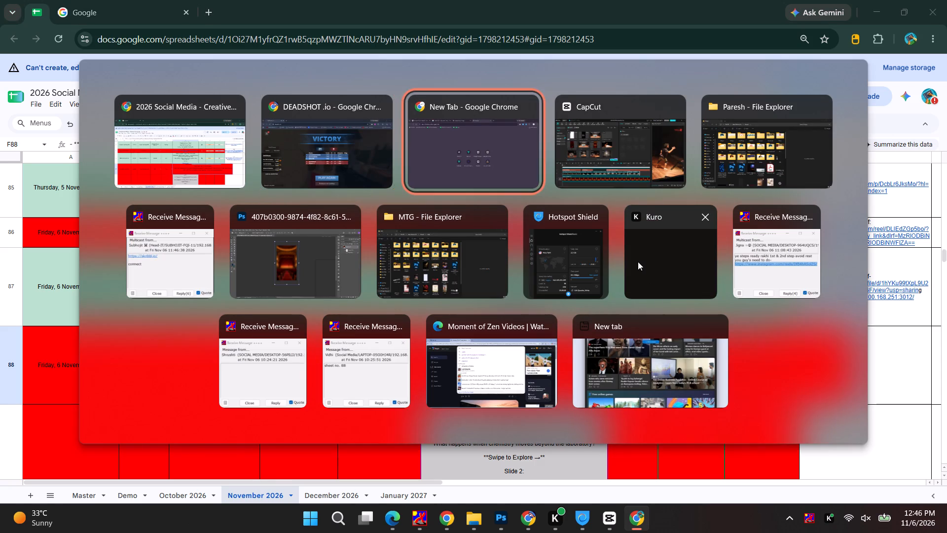
key(alt+Tab)
click(103, 372)
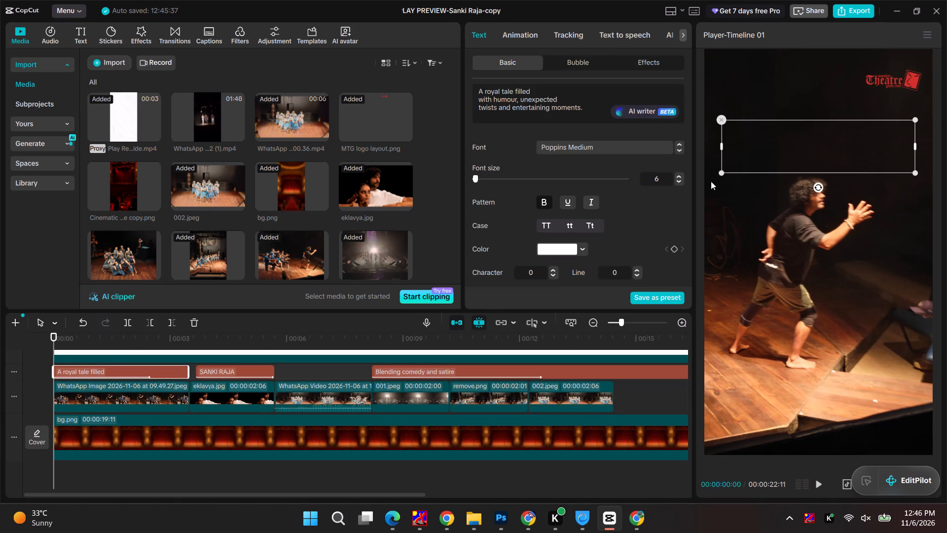
click(126, 341)
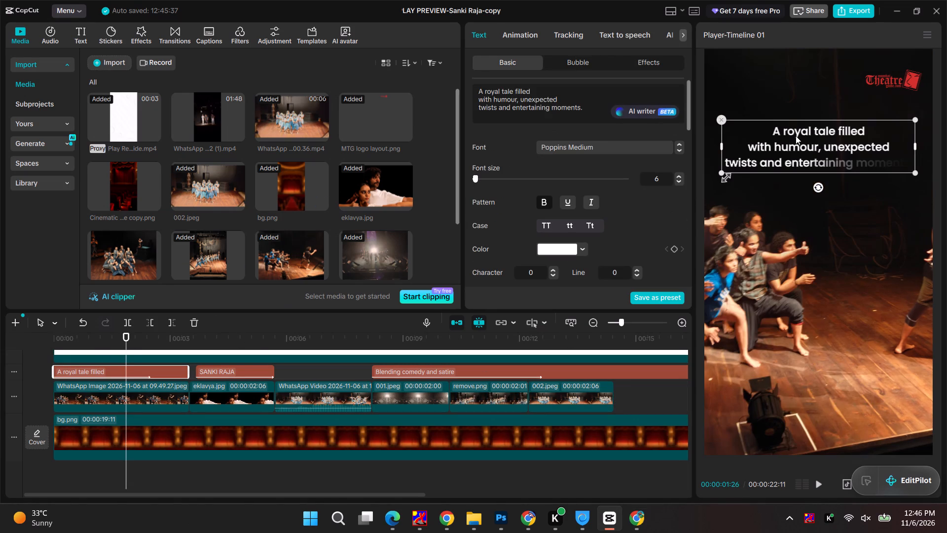
double_click(796, 135)
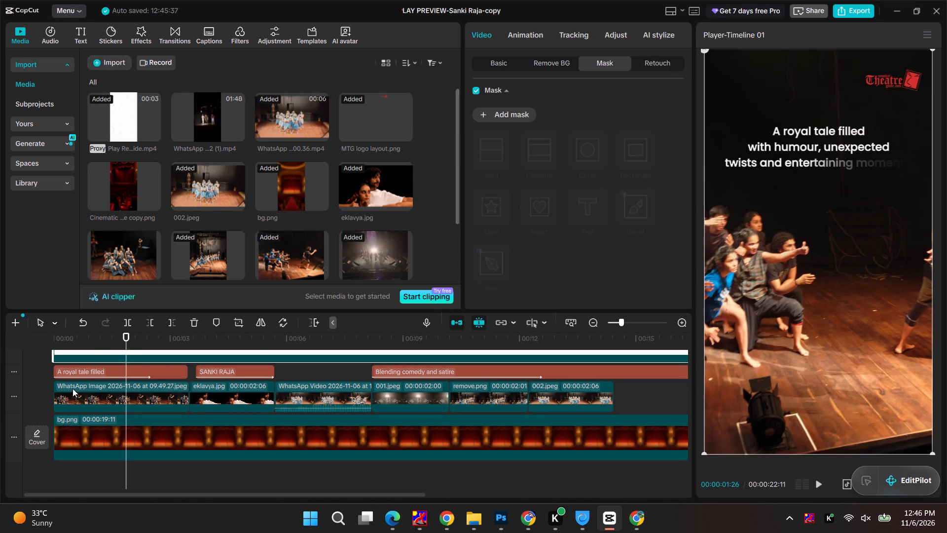
click(80, 376)
double_click(578, 98)
key(ctrl+a)
key(ctrl+v)
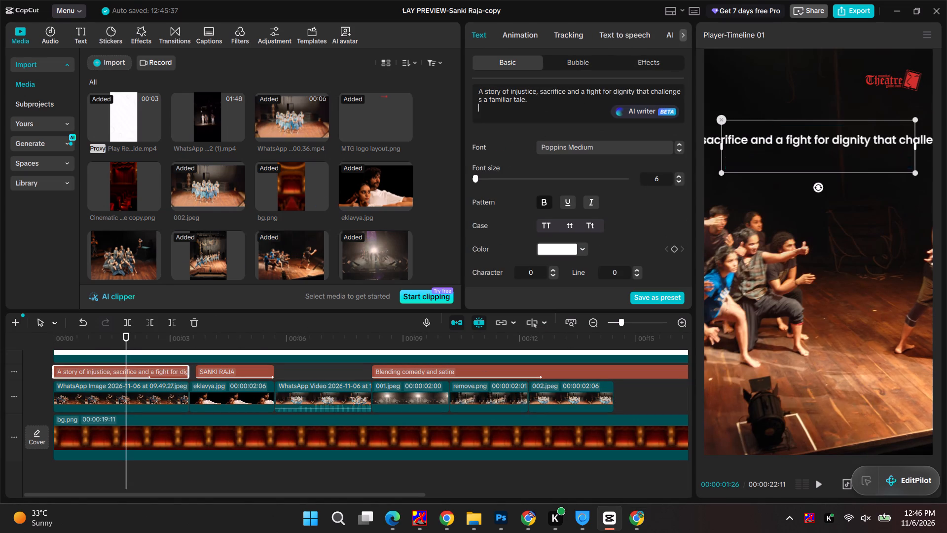
Split the opening text into three lines, with breaks after "sacrifice" and after "dignity that".
click(570, 88)
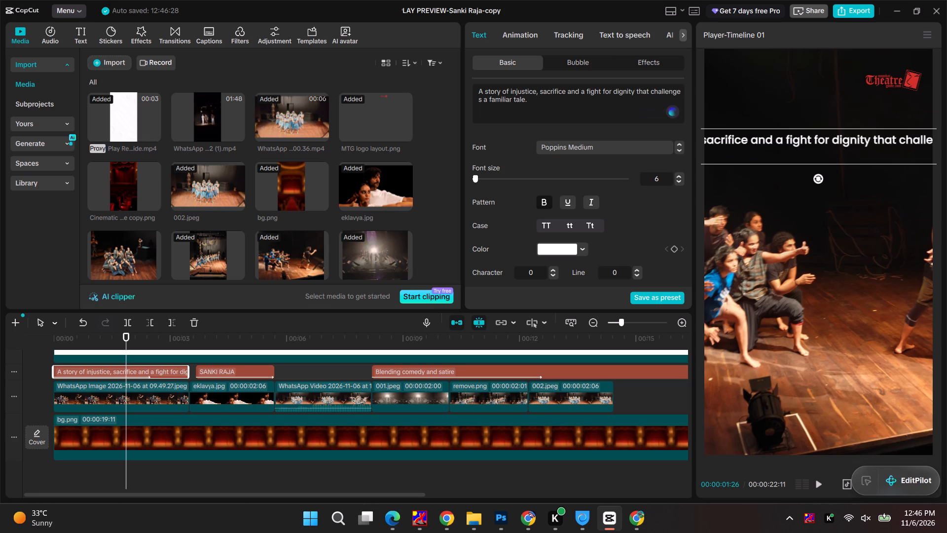
click(566, 89)
key(Delete)
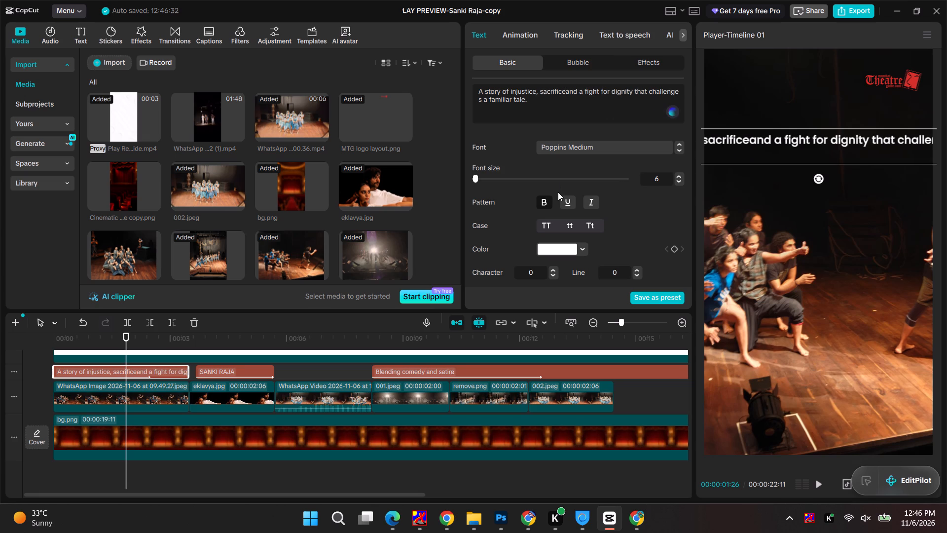
key(Return)
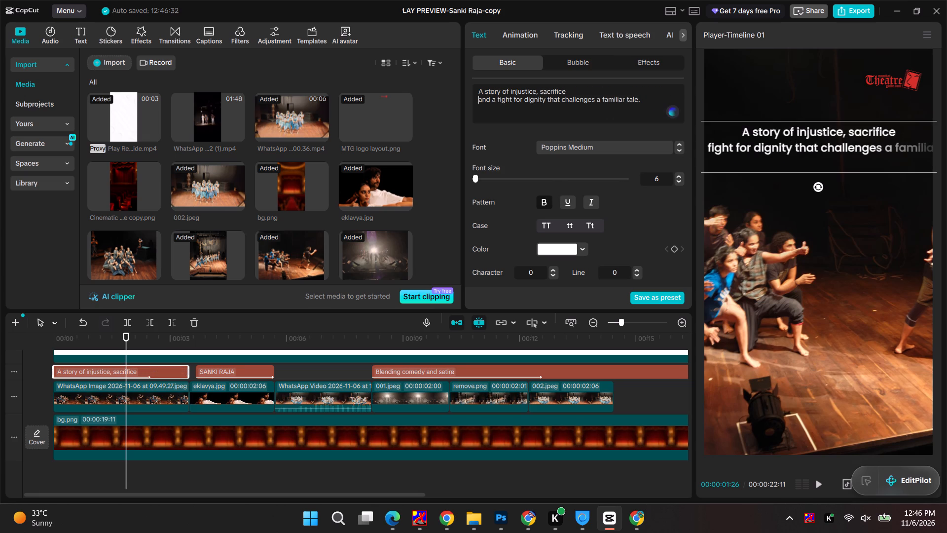
click(562, 97)
key(BackSpace)
key(Return)
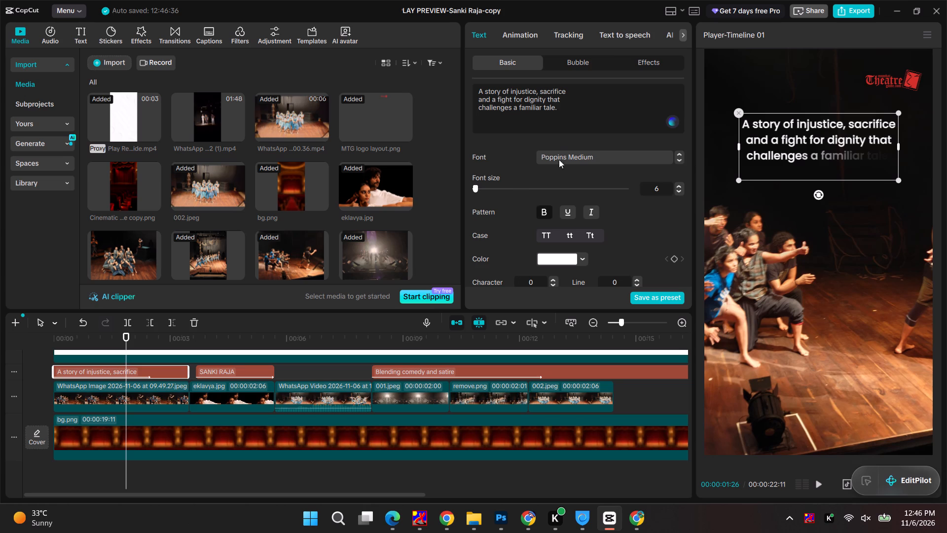
Play the timeline from the beginning to check the new opening text.
drag(126, 336, 46, 335)
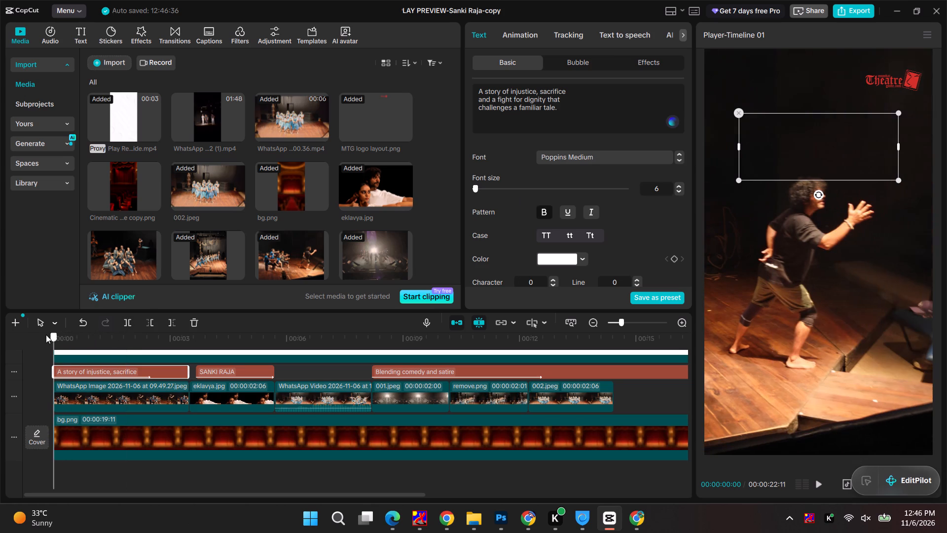
drag(46, 335, 40, 334)
key(space)
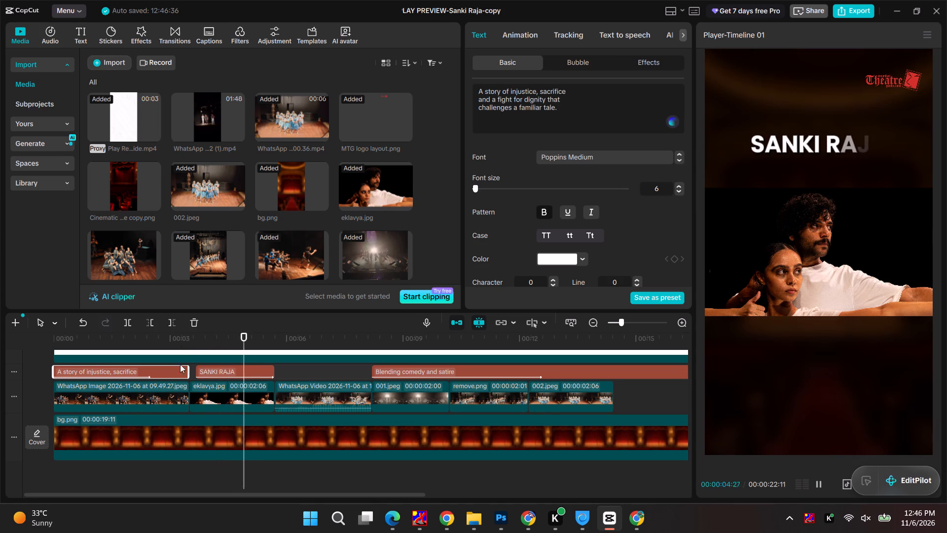
Switch to the Chrome sheet and copy the "EKLAVYA: THE WRONGED" title from the MTG reel script in row 88.
key(alt+Tab)
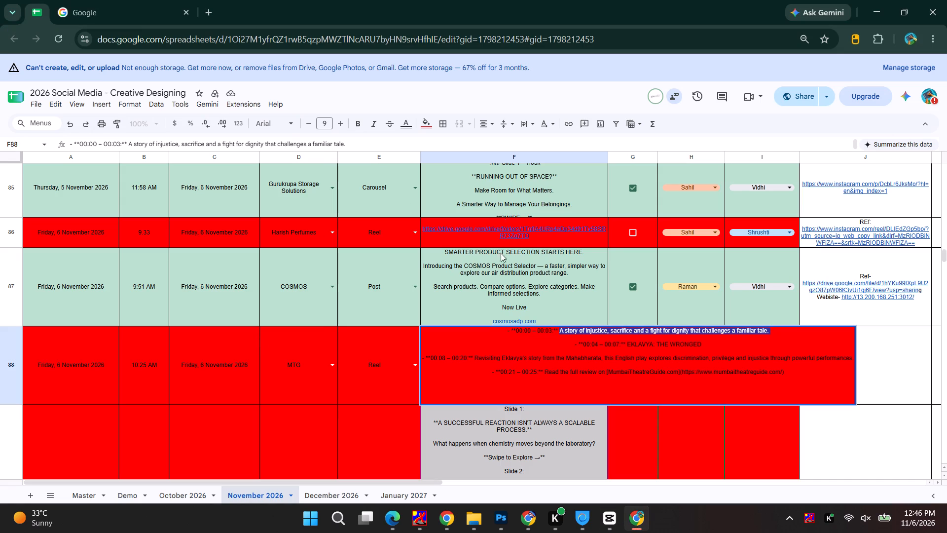
drag(627, 343, 724, 342)
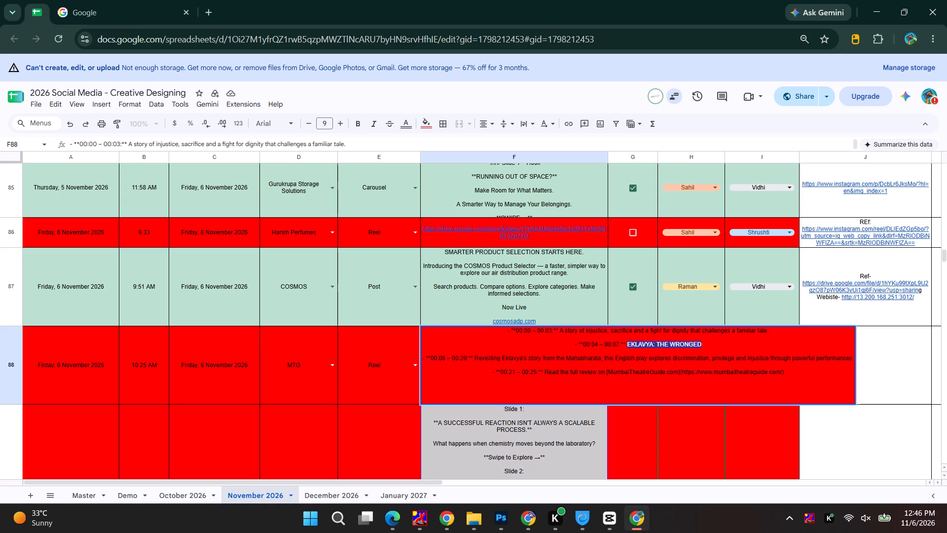
drag(724, 342, 724, 342)
key(ctrl+c)
key(ctrl+c)
Switch back to CapCut and replace the "SANKI RAJA" title text with "EKLAVYA: THE WRONGED".
key(alt+Tab)
key(alt+Tab)
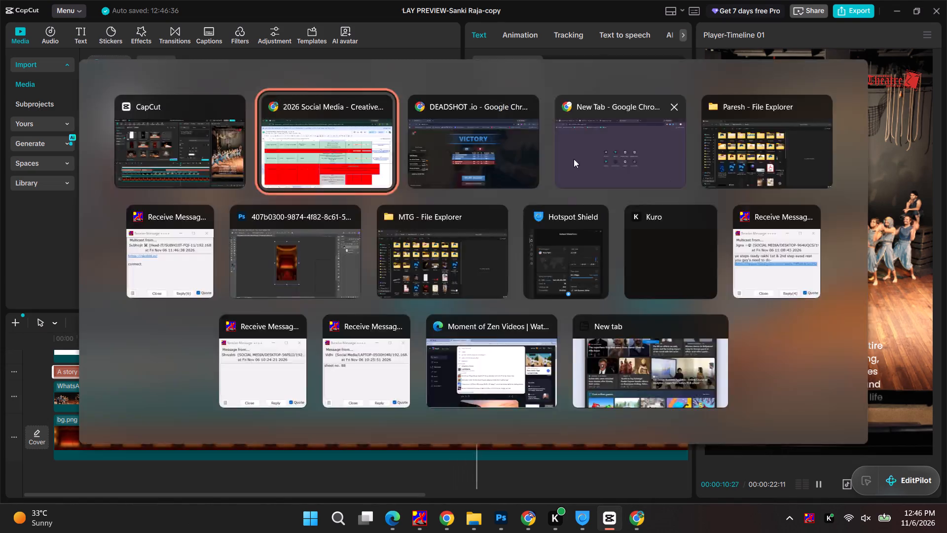
key(alt+Tab)
drag(228, 328, 214, 334)
drag(214, 335, 207, 335)
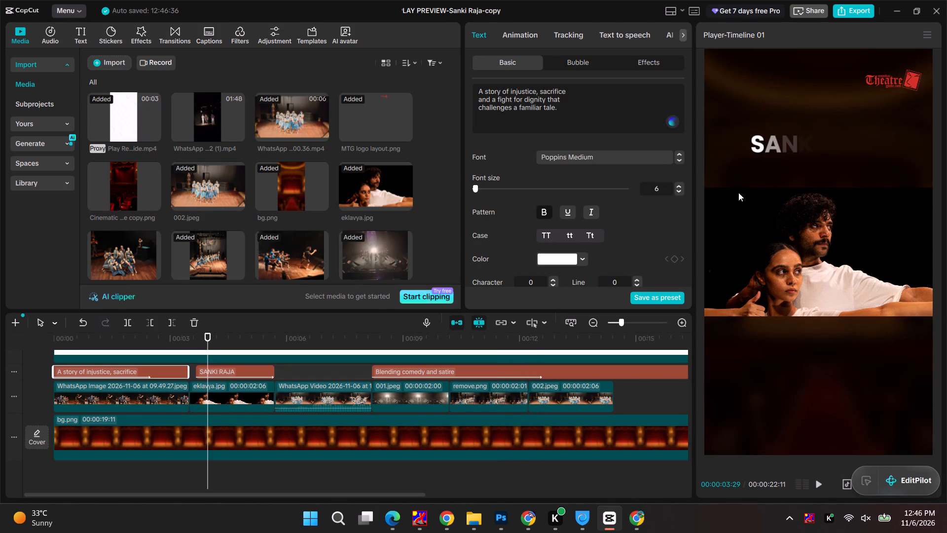
click(775, 138)
click(243, 371)
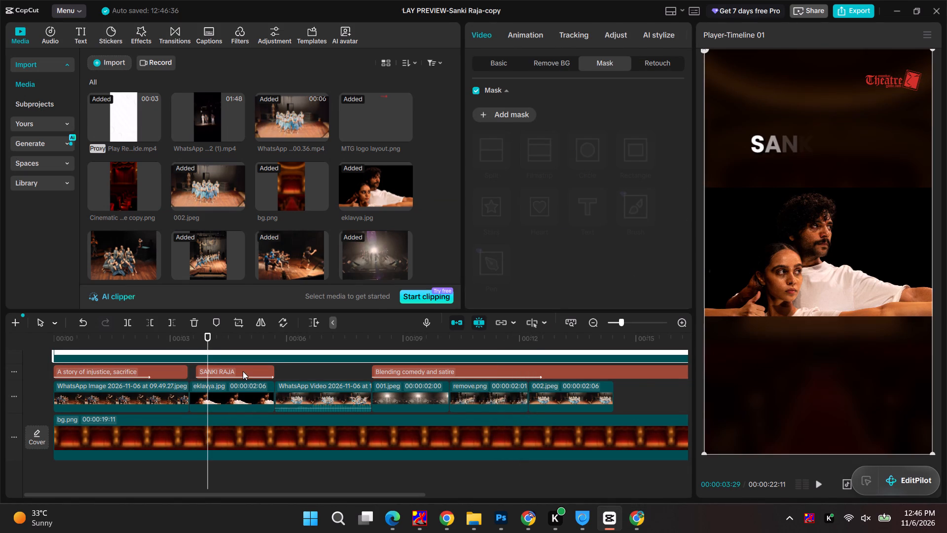
click(761, 149)
drag(527, 88, 350, 96)
click(789, 143)
click(244, 368)
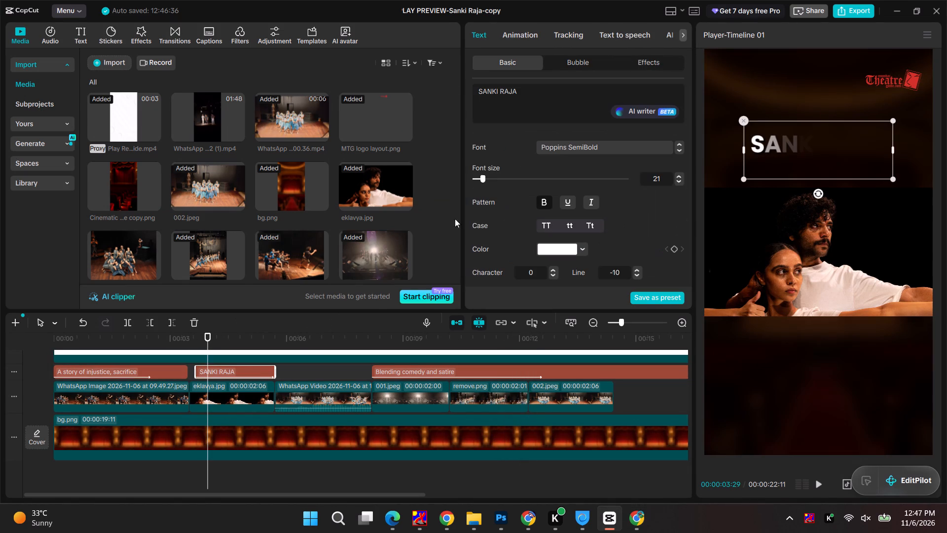
double_click(512, 99)
key(ctrl+a)
key(ctrl+v)
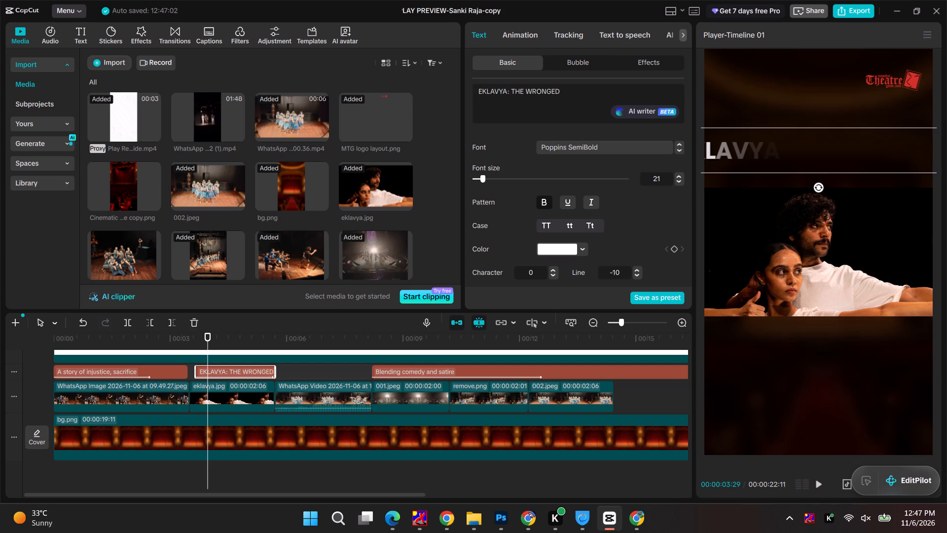
Split the title into two lines with a break after "EKLAVYA:" and play that part of the timeline to check it.
click(510, 87)
scroll(514, 118, right, 1)
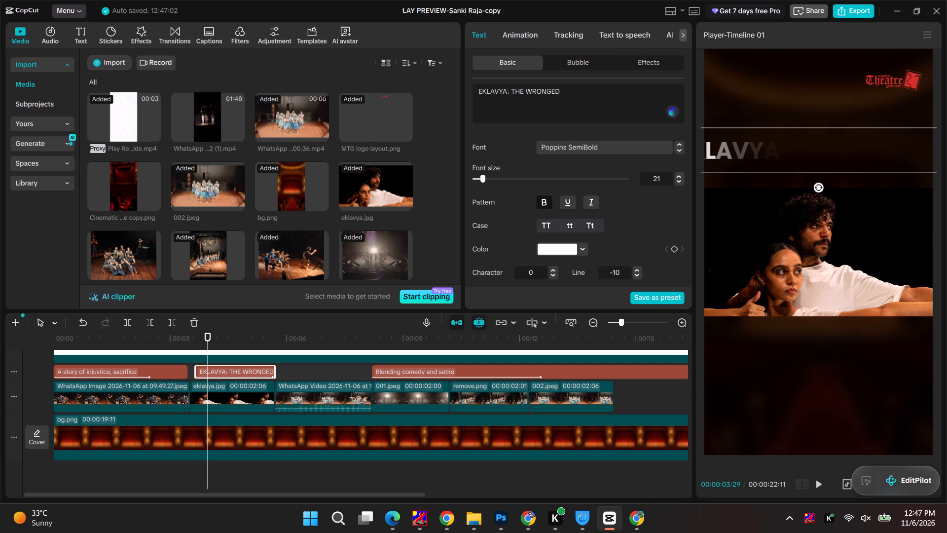
click(518, 95)
click(510, 88)
key(BackSpace)
key(Return)
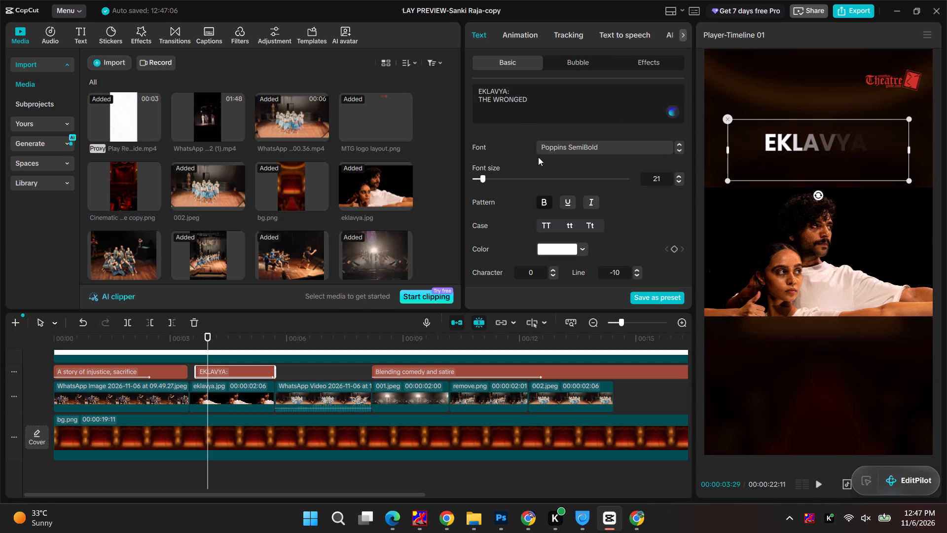
drag(208, 336, 124, 332)
key(space)
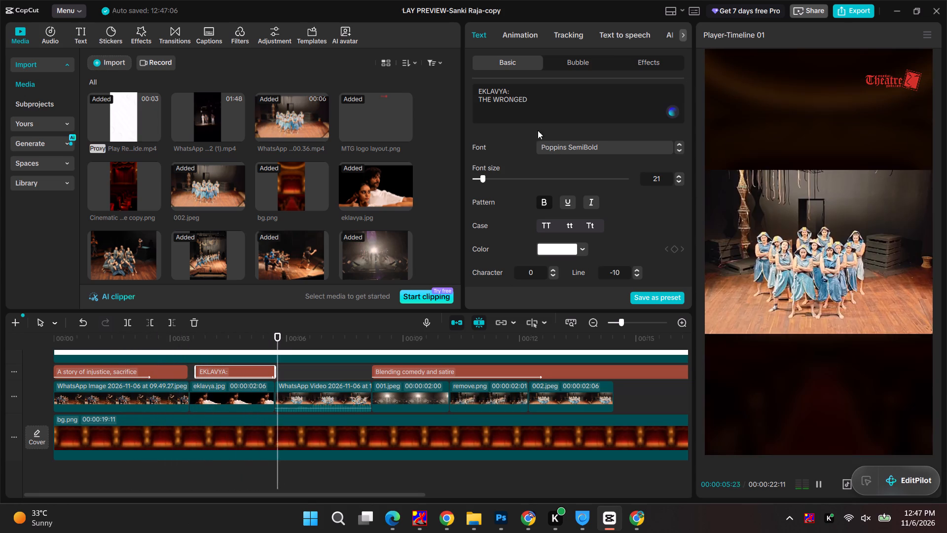
Set the "THE WRONGED" line of the title to font size 10 and toggle its bold style.
drag(533, 103, 451, 103)
click(677, 184)
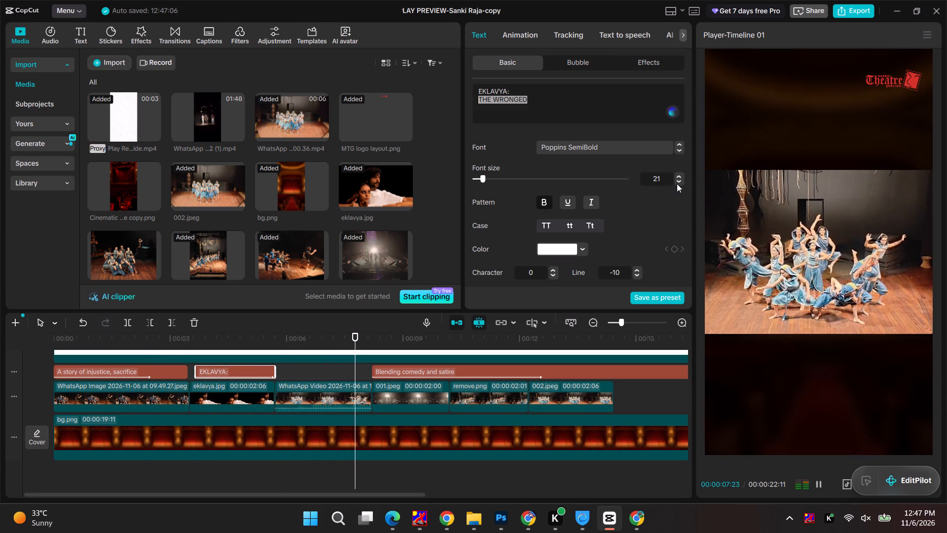
triple_click(680, 180)
triple_click(679, 180)
click(679, 180)
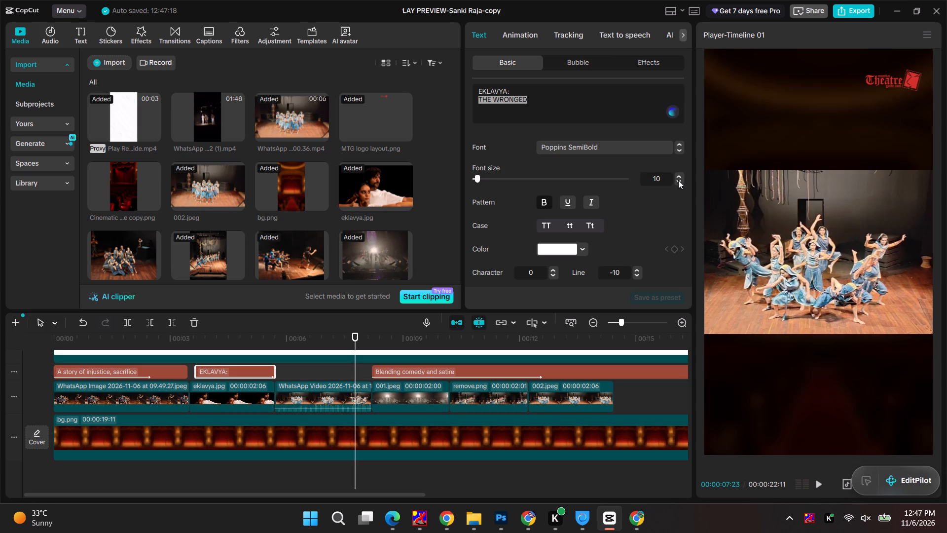
click(543, 200)
Set the title's character spacing to 1.
scroll(557, 248, down, 2)
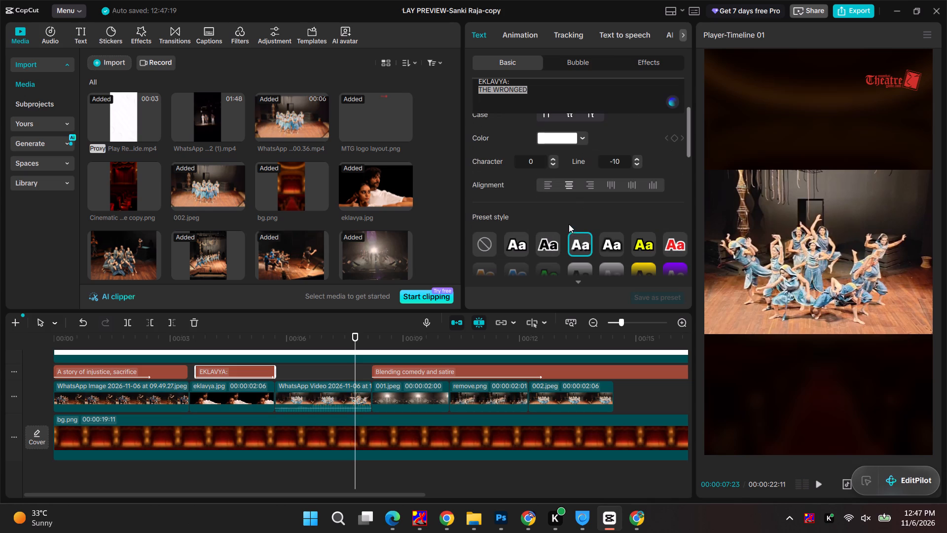
drag(240, 334, 246, 335)
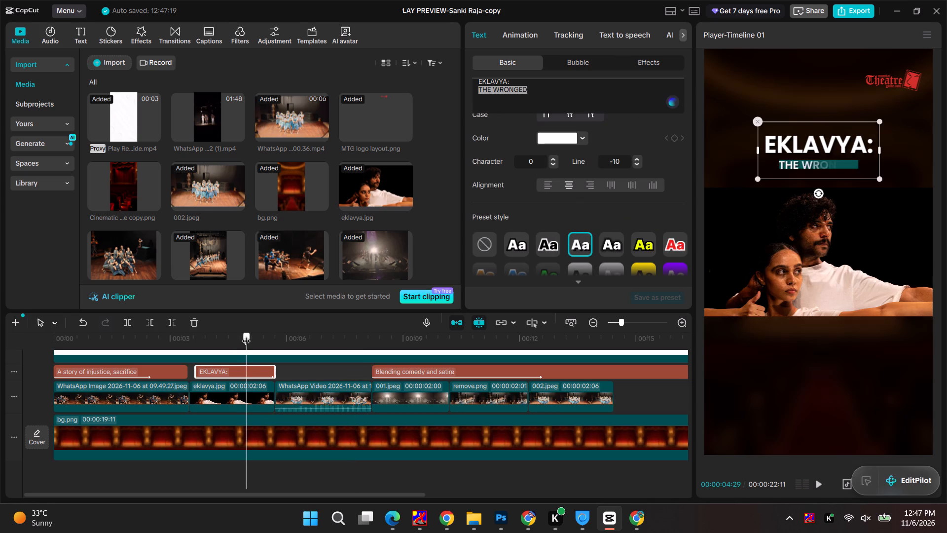
drag(246, 335, 249, 335)
scroll(573, 176, up, 1)
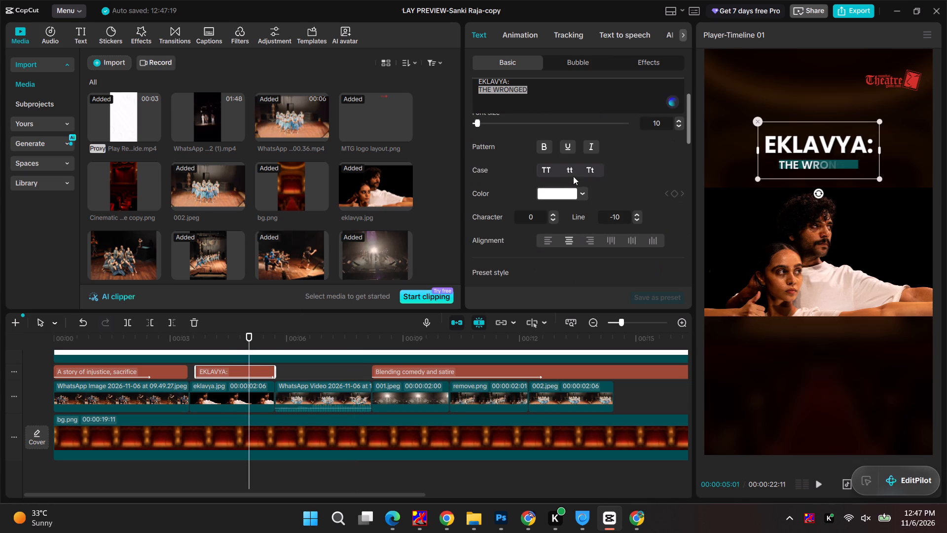
double_click(553, 215)
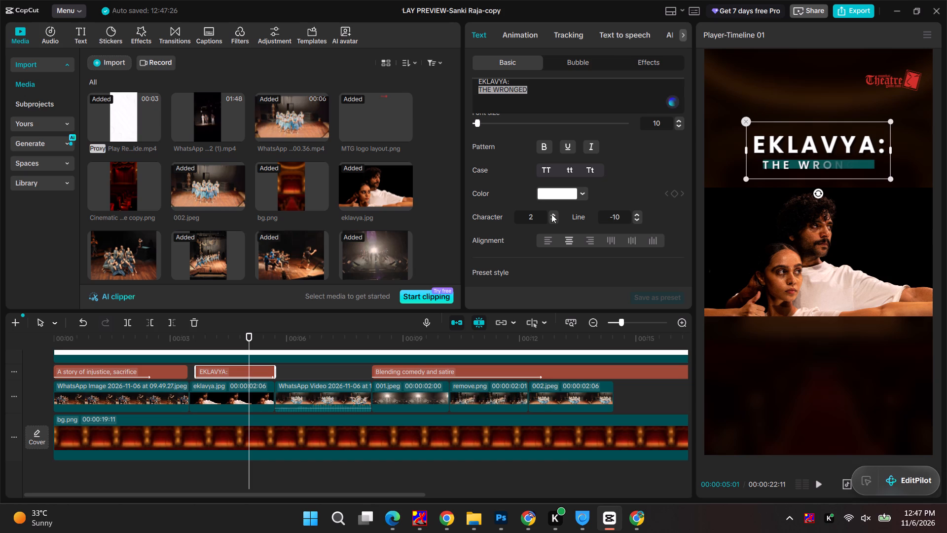
click(551, 214)
triple_click(552, 222)
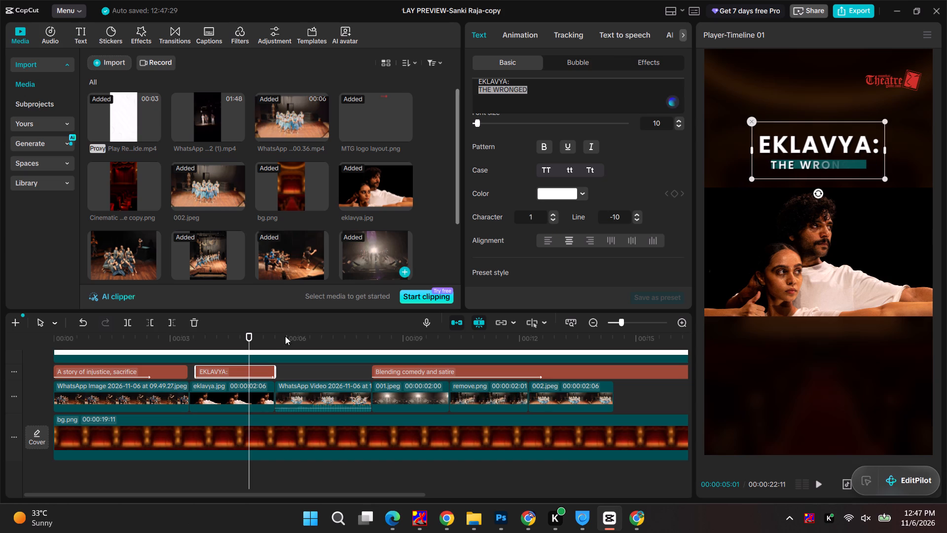
Remove the colon after "EKLAVYA" in the title text.
drag(251, 335, 272, 338)
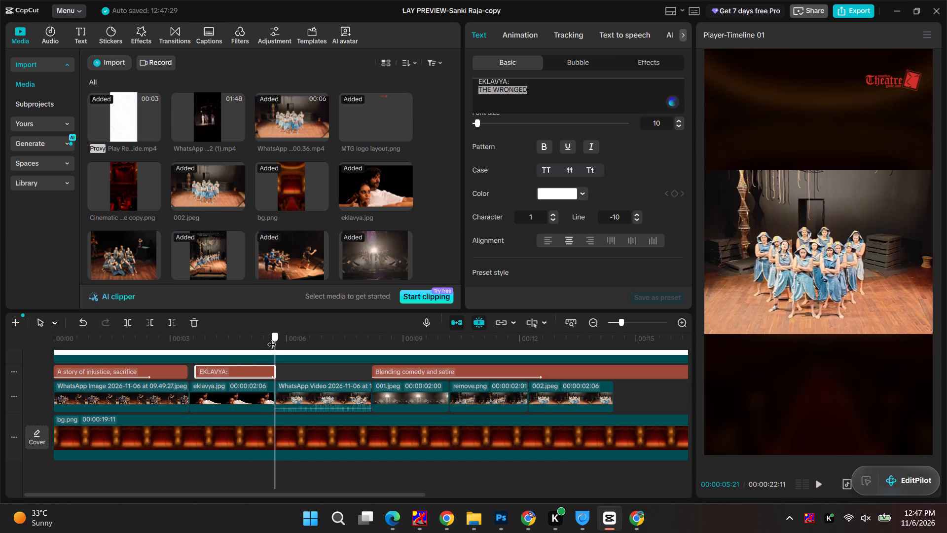
drag(272, 338, 288, 335)
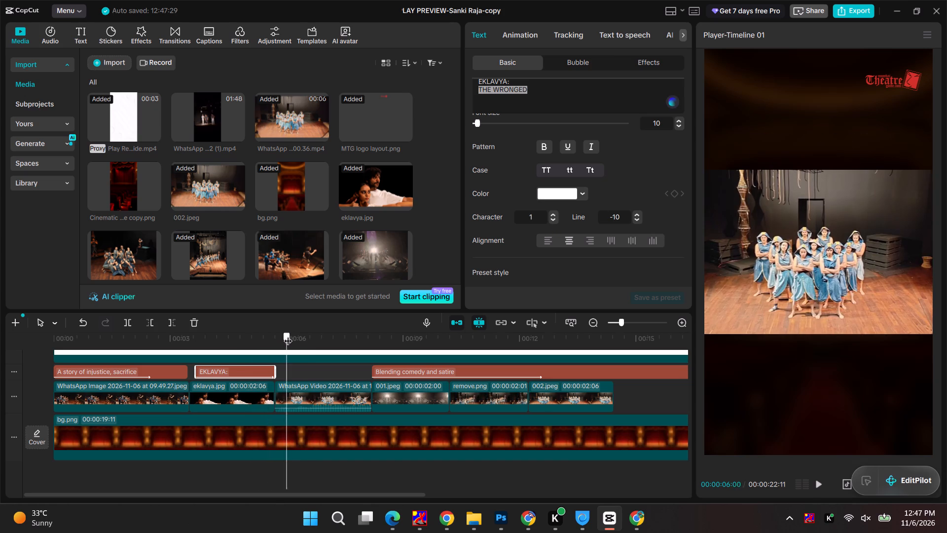
drag(288, 335, 272, 336)
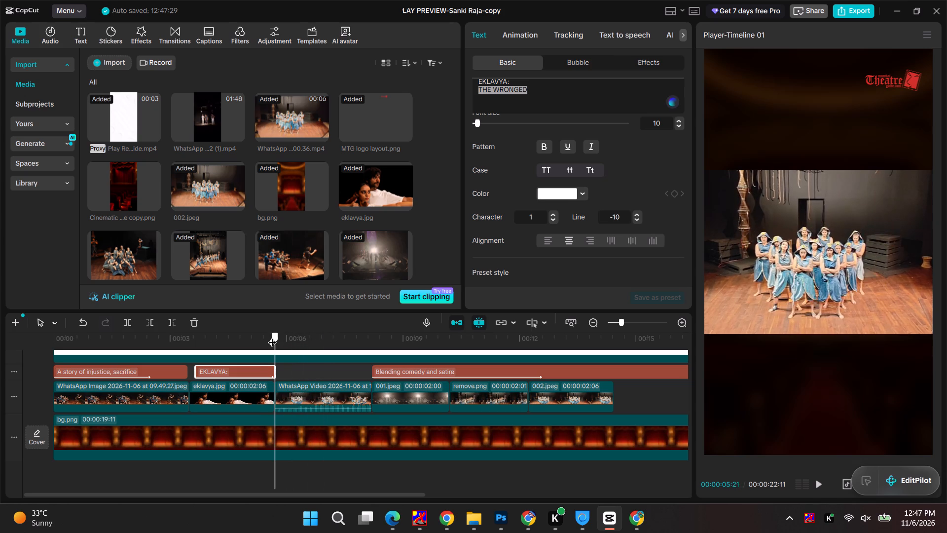
drag(272, 336, 266, 336)
double_click(852, 152)
double_click(869, 147)
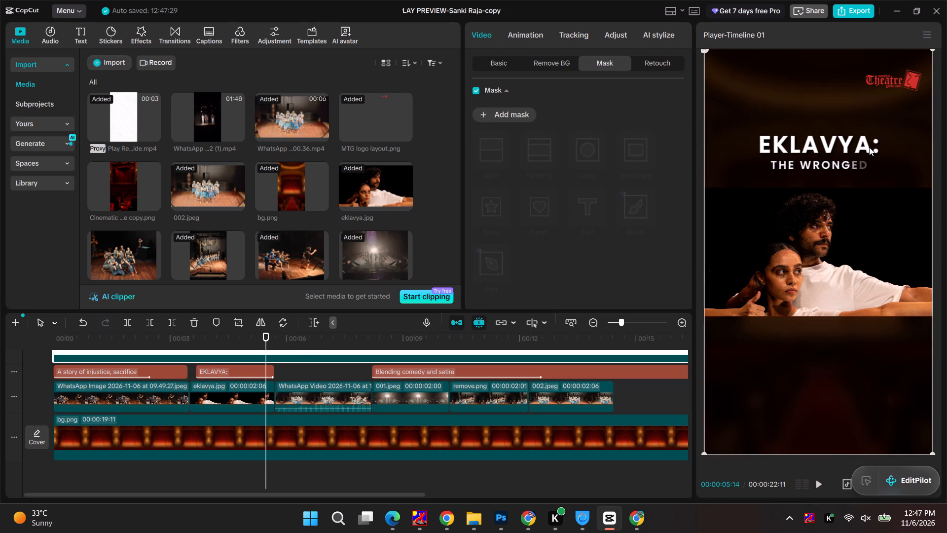
click(230, 343)
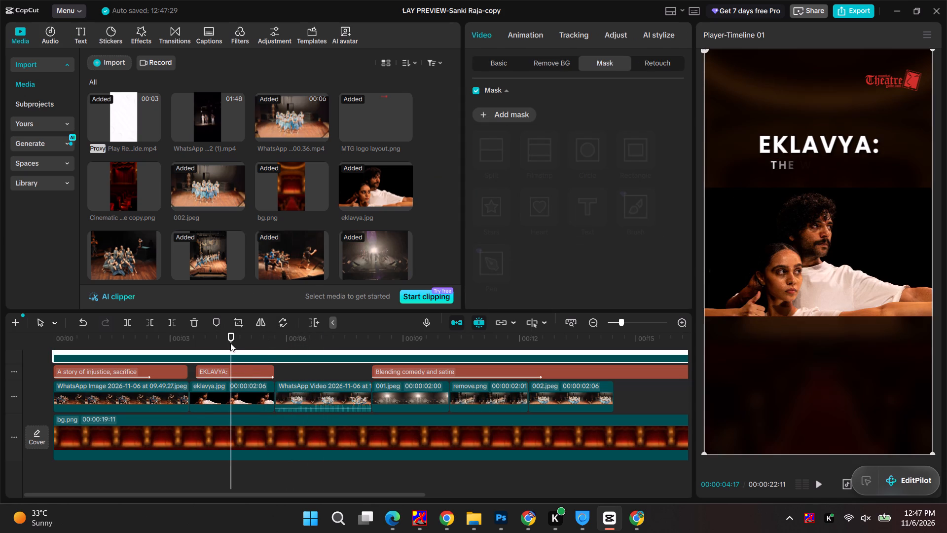
click(230, 341)
click(225, 369)
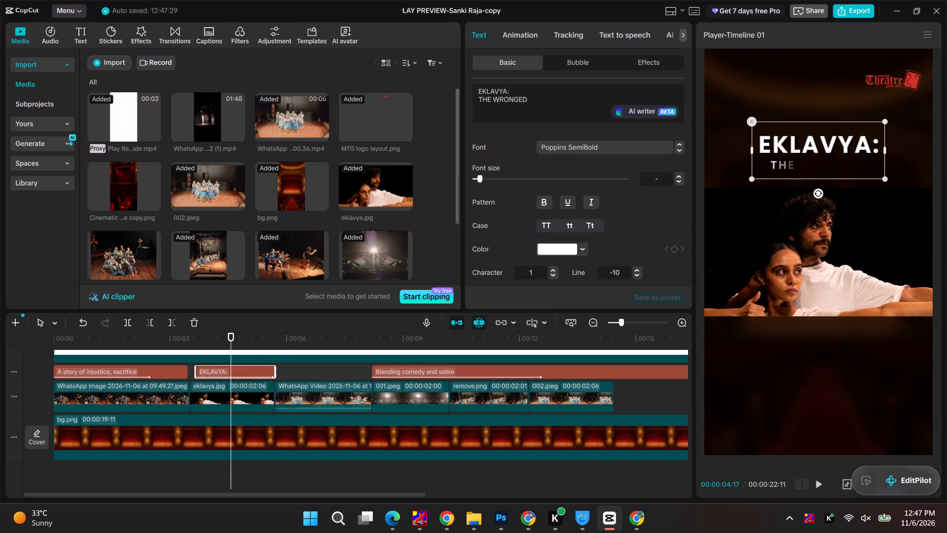
click(516, 92)
key(BackSpace)
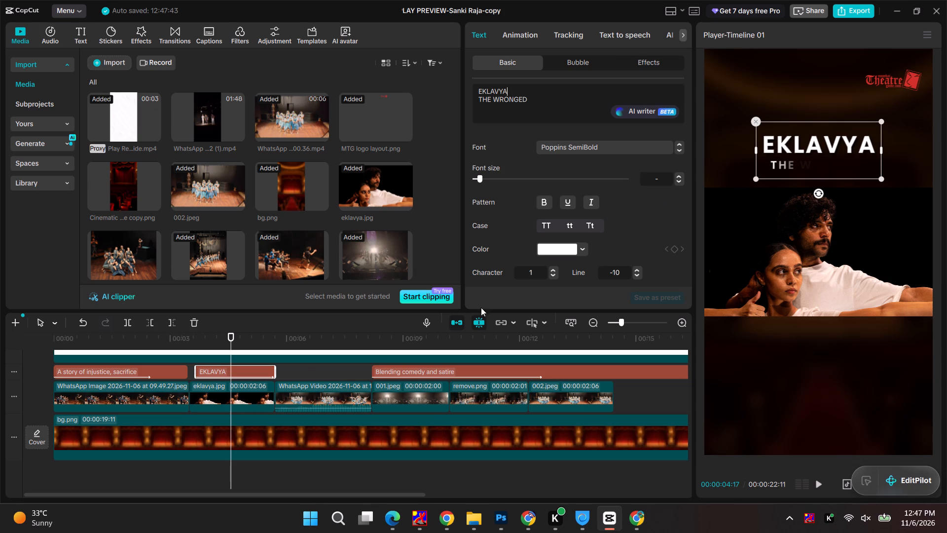
Mute the WhatsApp Video clip that follows eklavya.jpg by lowering its volume to -∞ dB.
drag(231, 336, 263, 338)
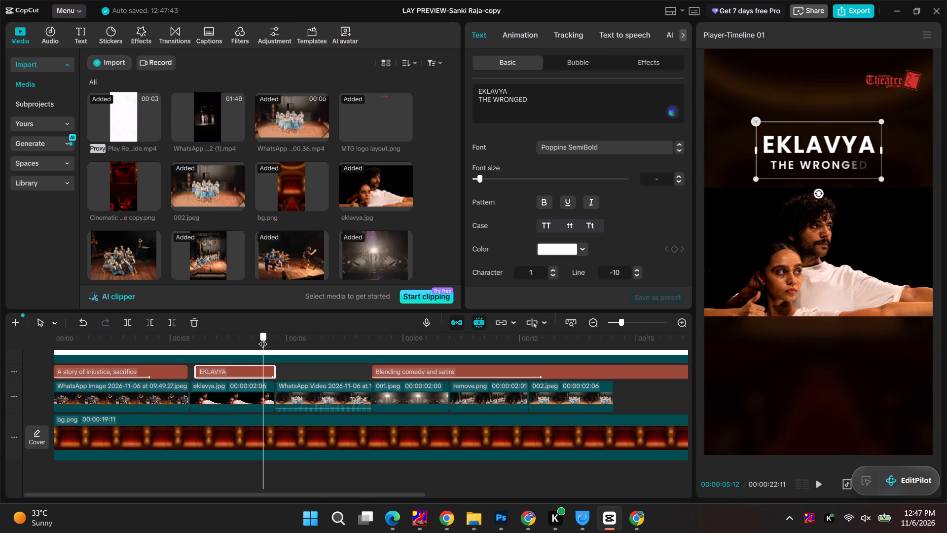
drag(263, 338, 326, 338)
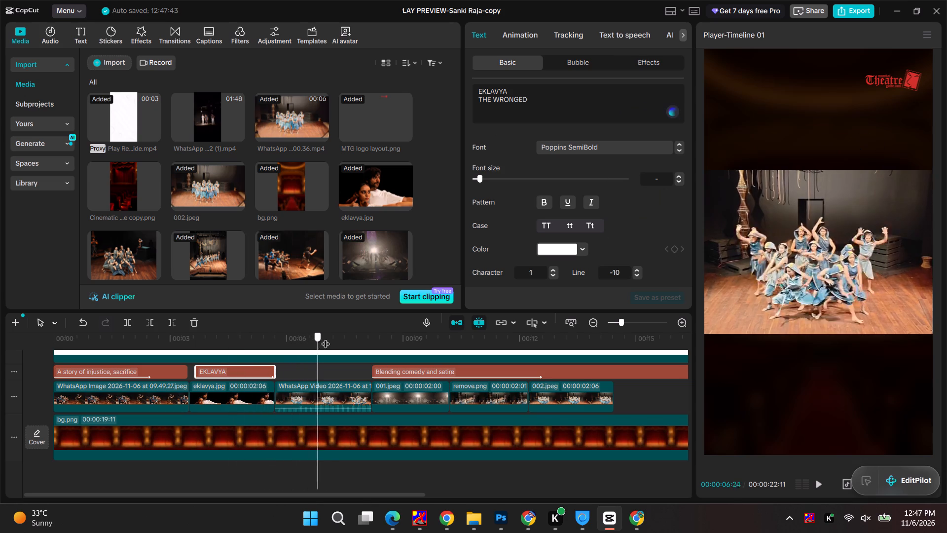
drag(326, 338, 321, 343)
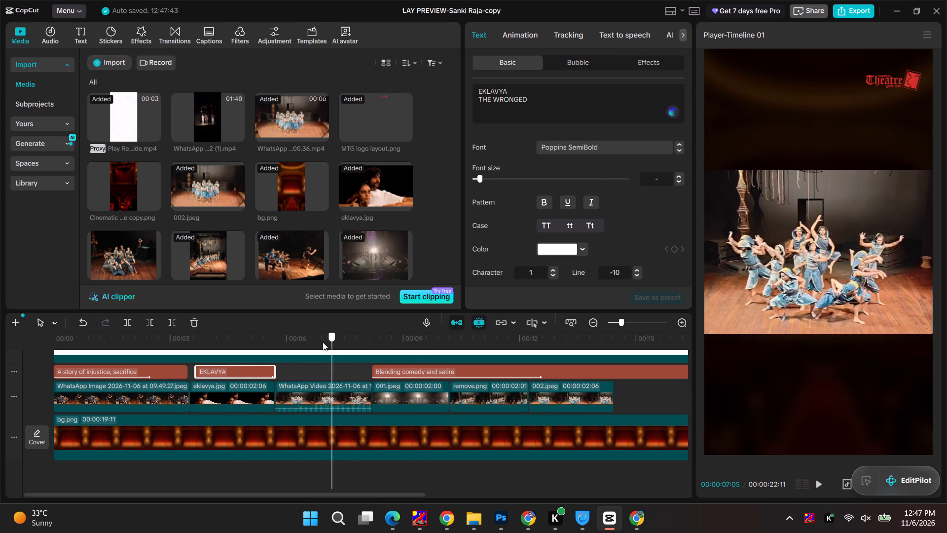
drag(321, 343, 345, 338)
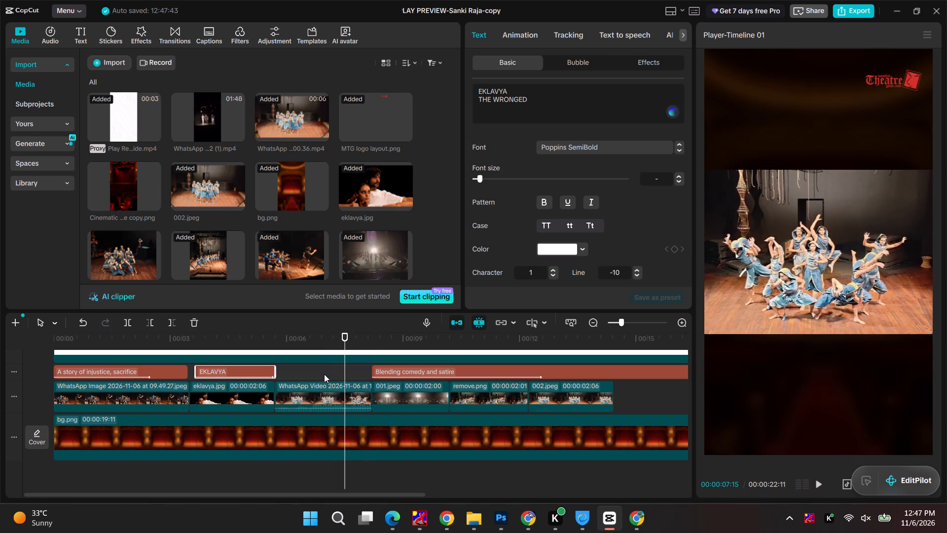
click(321, 380)
click(323, 387)
click(526, 28)
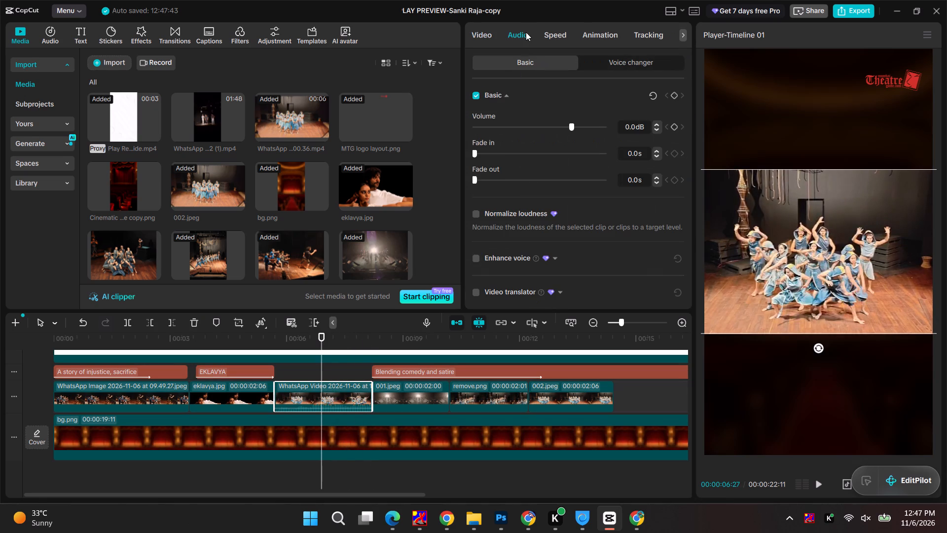
drag(471, 125, 330, 109)
drag(489, 128, 419, 131)
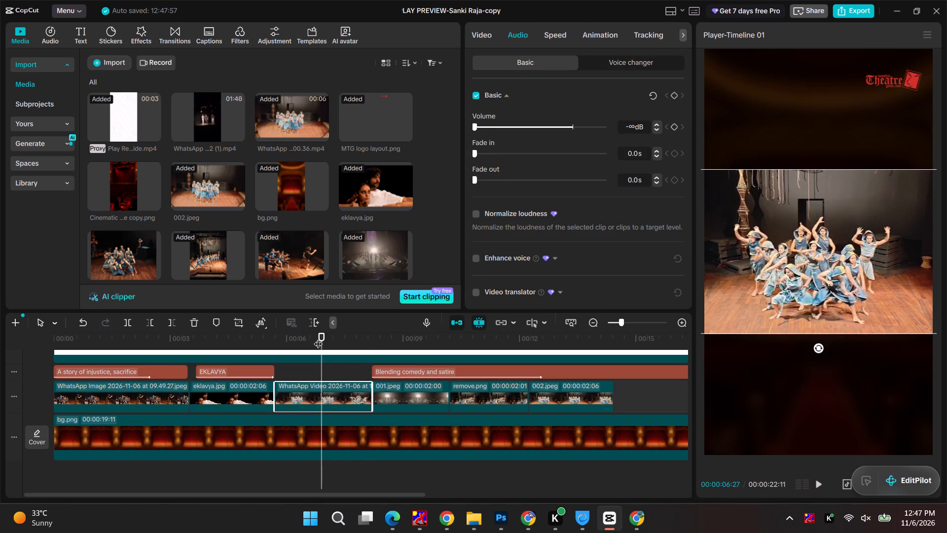
Delete the 002.jpeg clip at the end of the media track.
drag(318, 338, 531, 335)
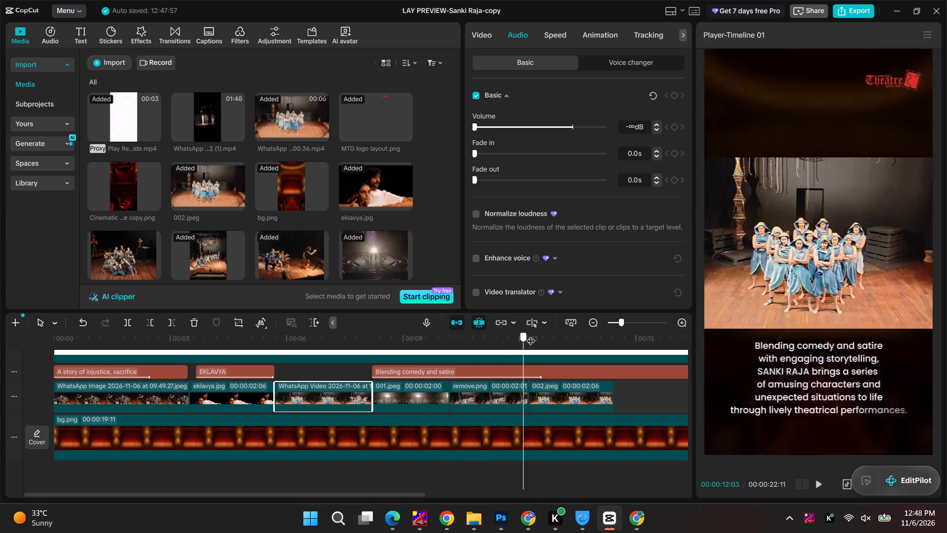
drag(531, 335, 557, 334)
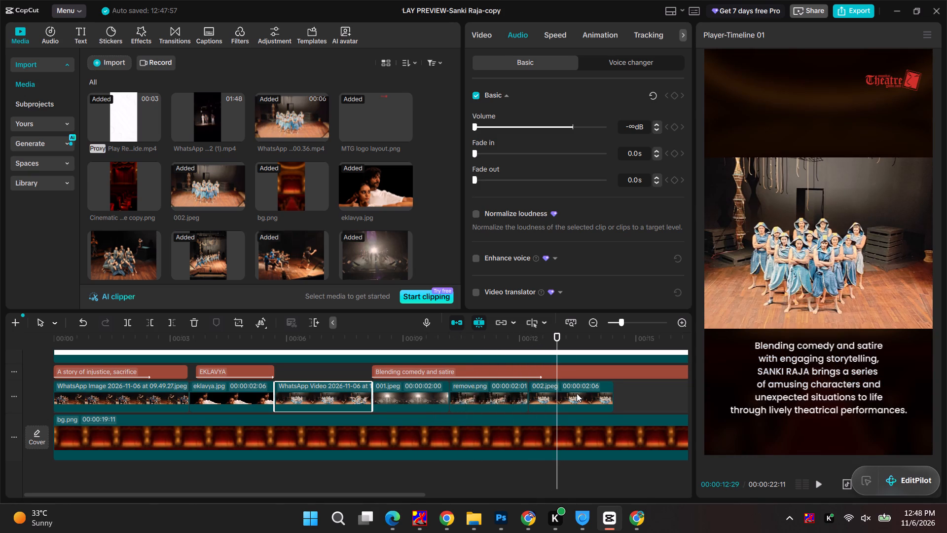
click(577, 393)
key(BackSpace)
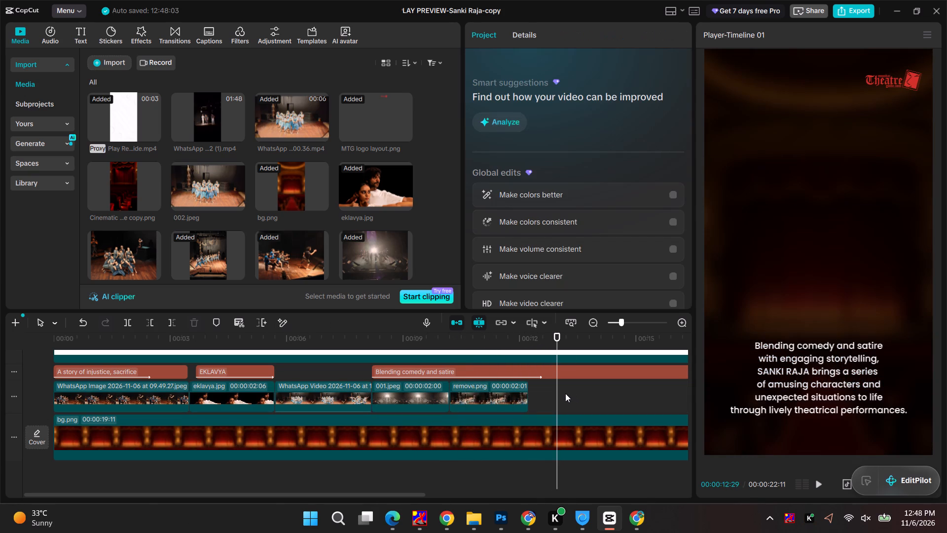
Switch to the Google Sheet and copy the "Revisiting Eklavya's story from the Mahabharata…" line from cell F88.
key(alt+Tab)
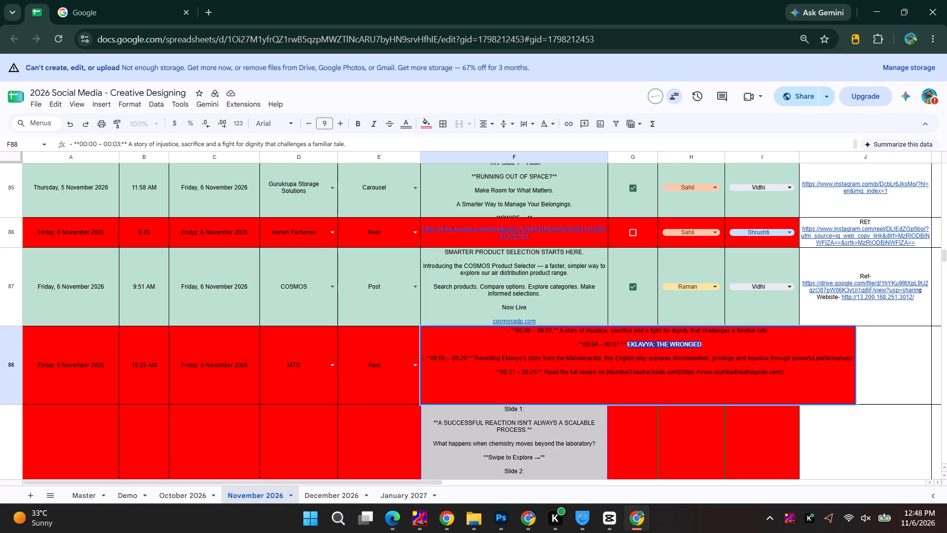
drag(474, 358, 821, 358)
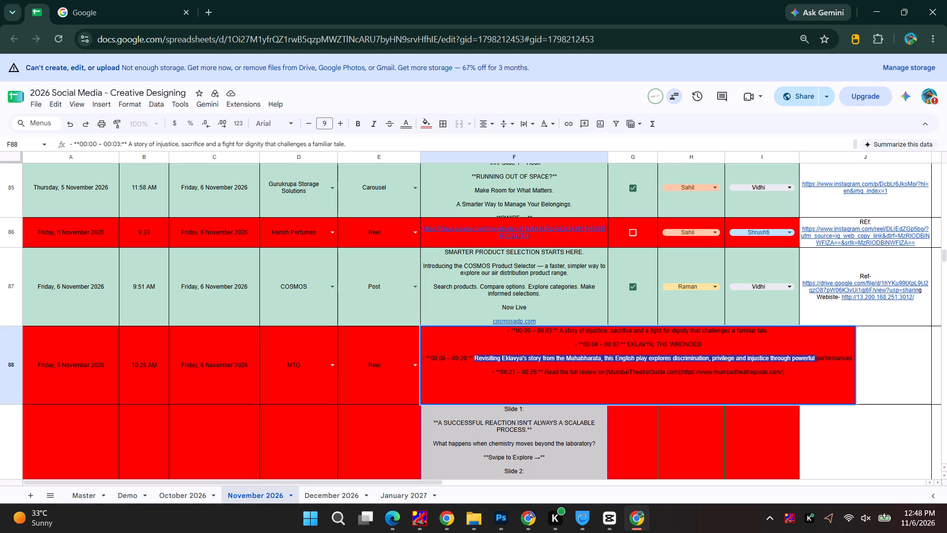
drag(821, 358, 873, 358)
key(ctrl+c)
Back in CapCut, replace the "Blending comedy and satire" description text with the copied "Revisiting Eklavya's story…" line.
key(alt+Tab)
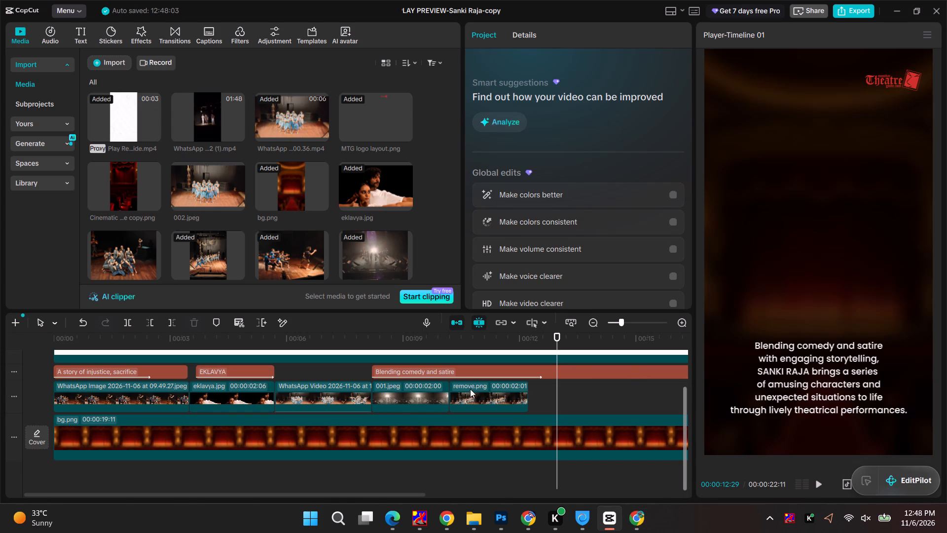
click(842, 387)
click(482, 367)
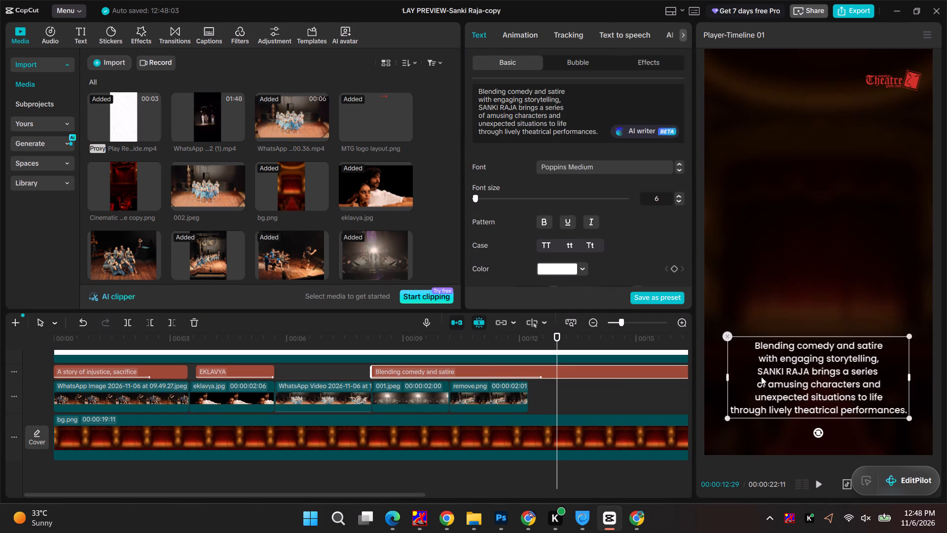
double_click(877, 377)
click(857, 378)
click(538, 369)
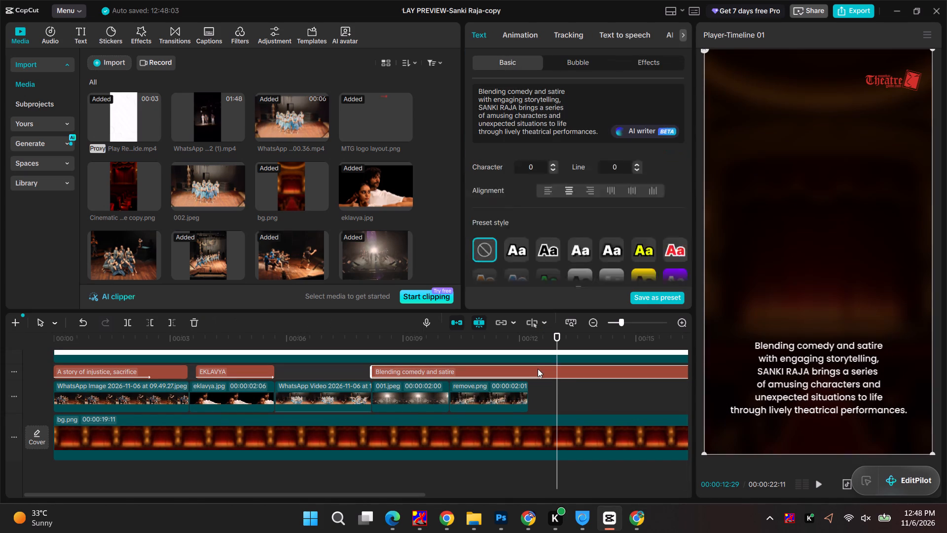
double_click(827, 376)
click(551, 369)
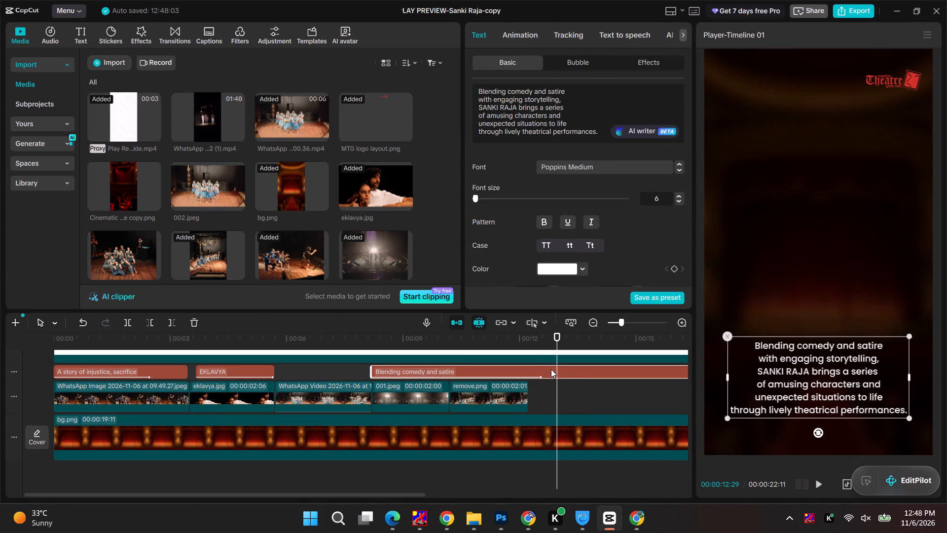
click(543, 120)
key(ctrl+a)
key(ctrl+v)
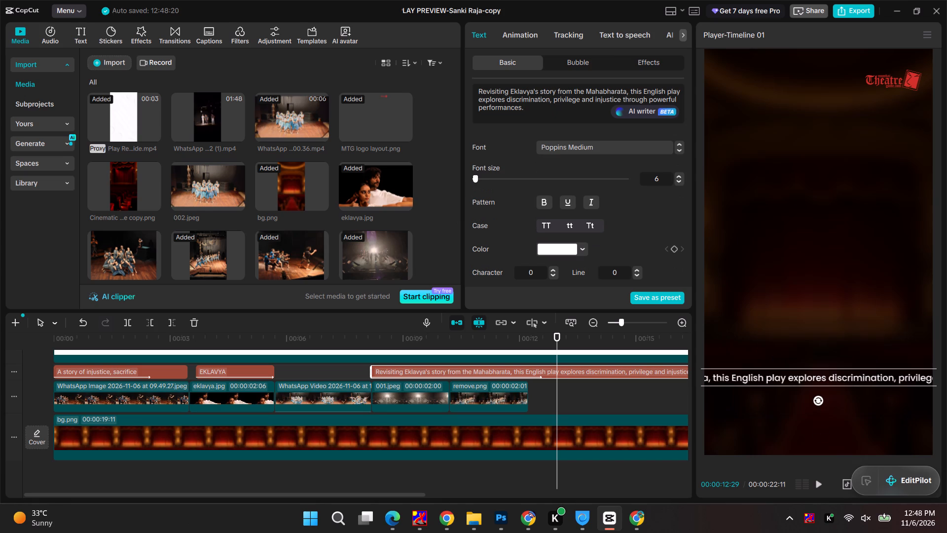
Break the description into five lines, starting new lines at "the Mahabharata", "explores", "and injustice" and "powerful", without leading spaces.
click(573, 91)
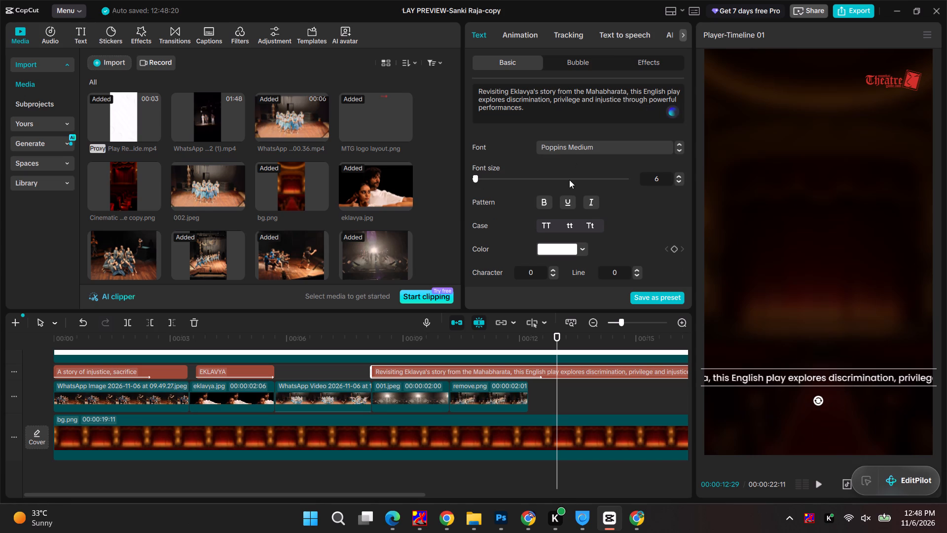
key(BackSpace)
key(Return)
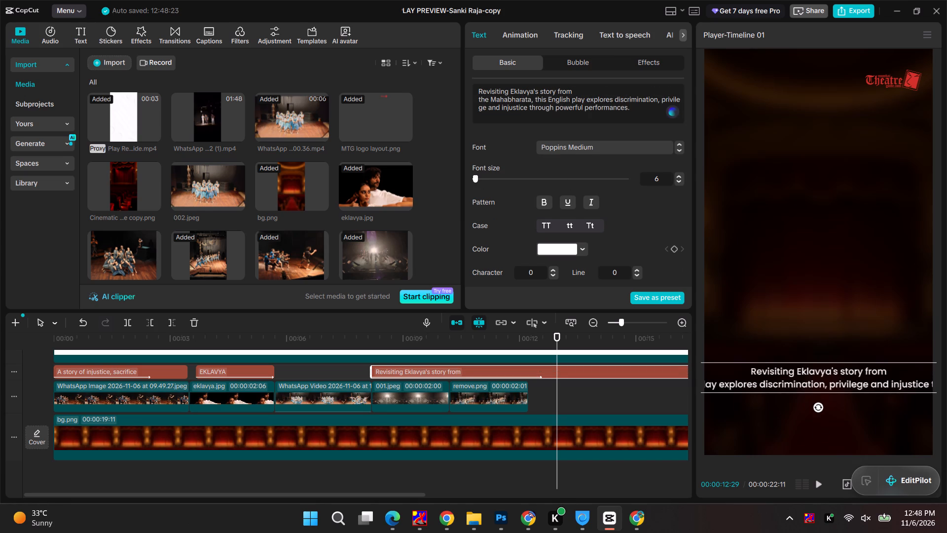
click(586, 98)
key(BackSpace)
key(Return)
click(581, 105)
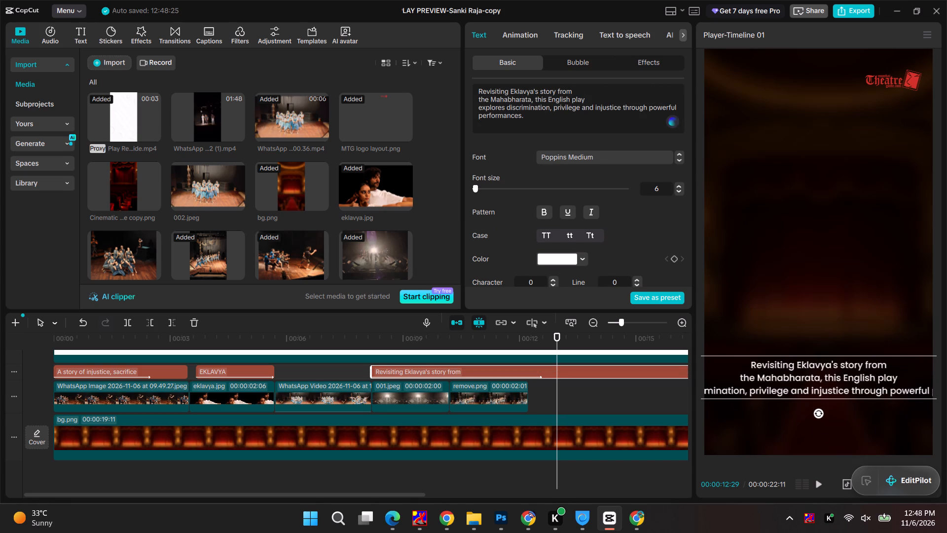
key(BackSpace)
key(Return)
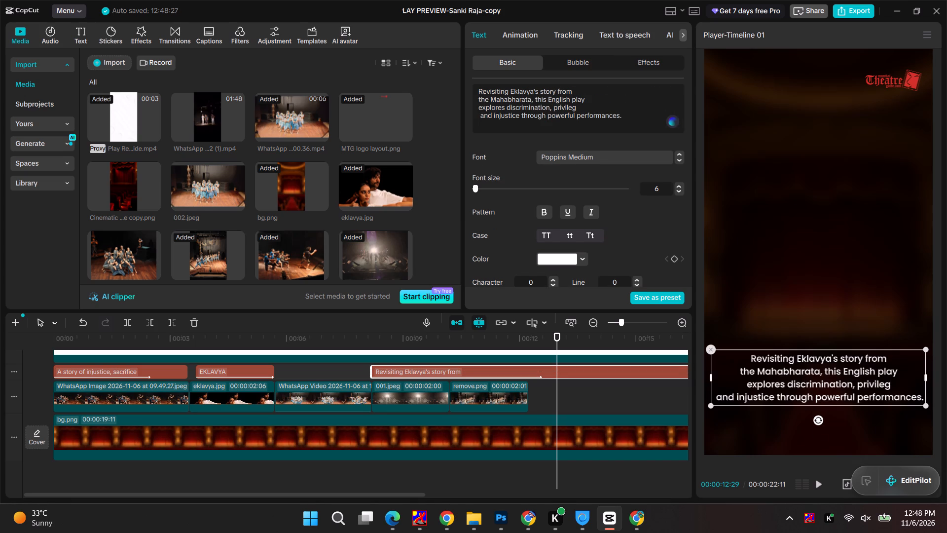
click(546, 113)
key(Return)
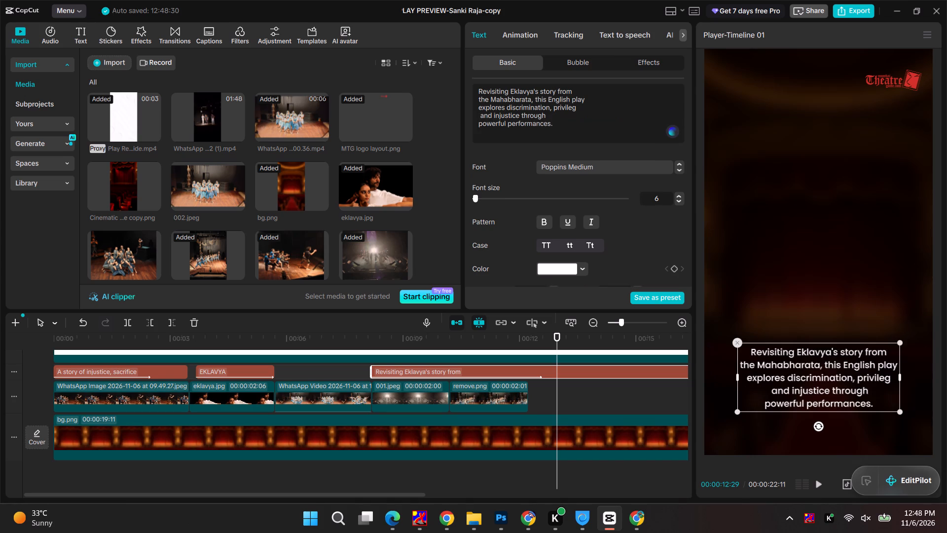
click(480, 117)
key(BackSpace)
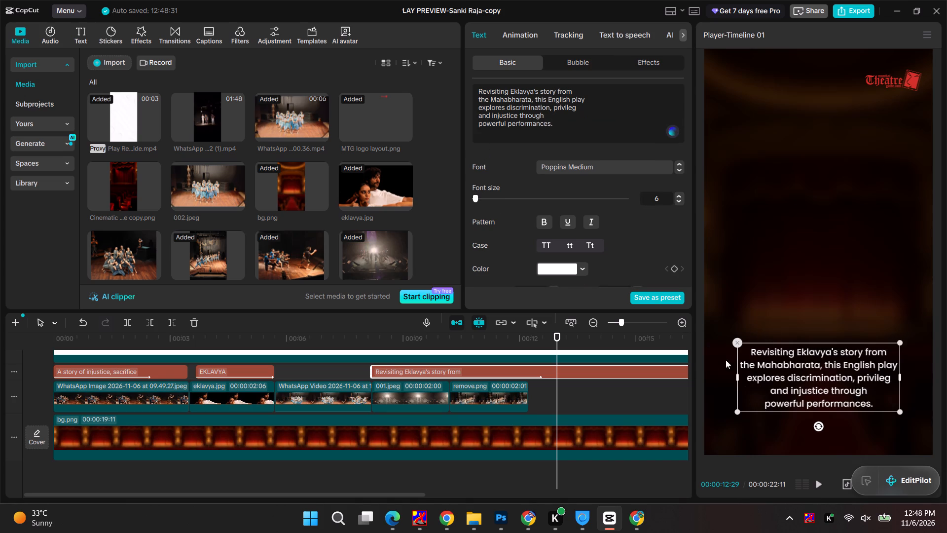
Play through the description section and trim the end of its text clip to about 00:00:13:07.
drag(556, 339, 370, 342)
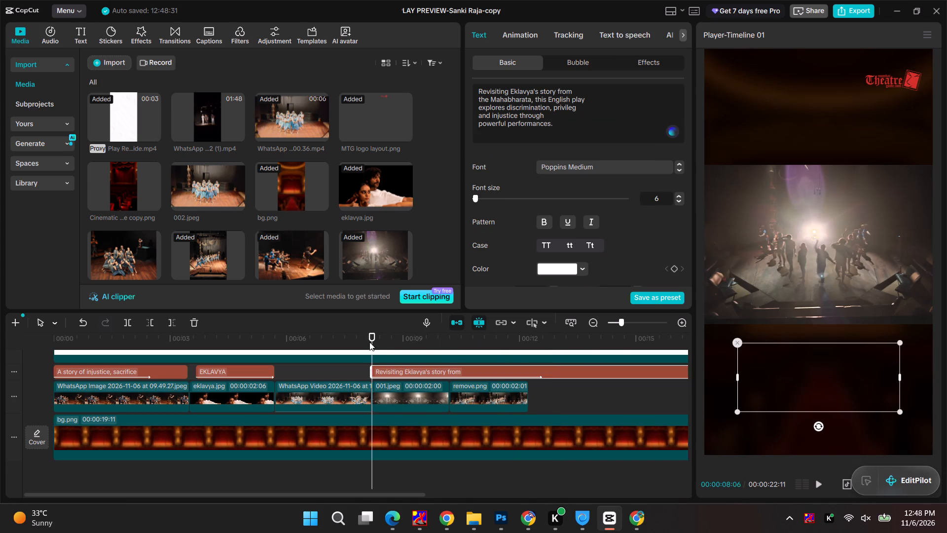
key(space)
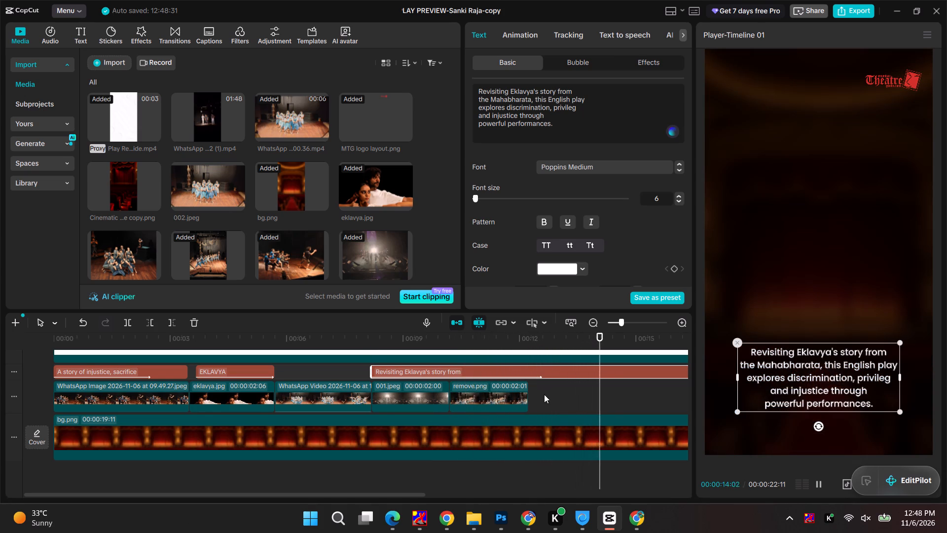
drag(282, 495, 383, 485)
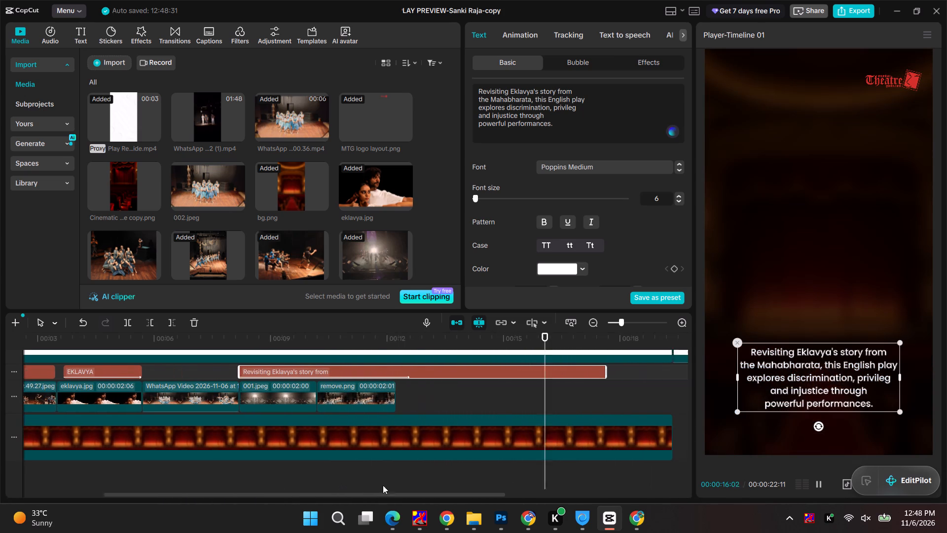
drag(383, 485, 390, 485)
drag(558, 371, 387, 373)
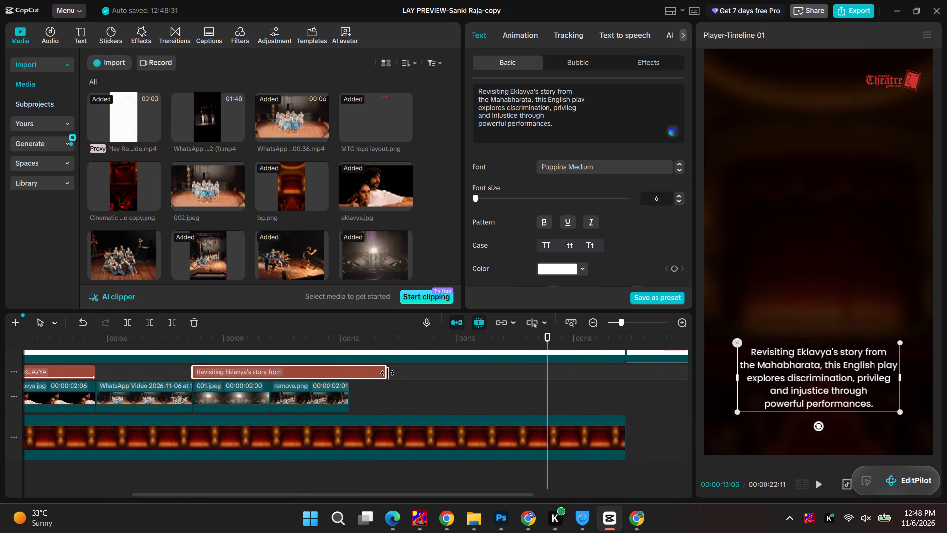
drag(387, 373, 388, 373)
Trim the end of the bg.png background clip to 00:00:13:07, matching the description text's end.
click(607, 436)
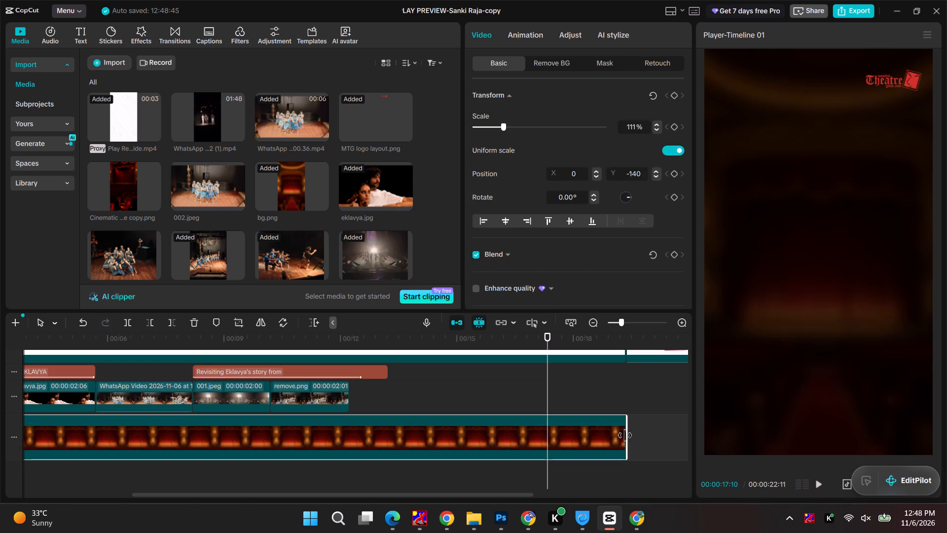
drag(625, 435, 387, 421)
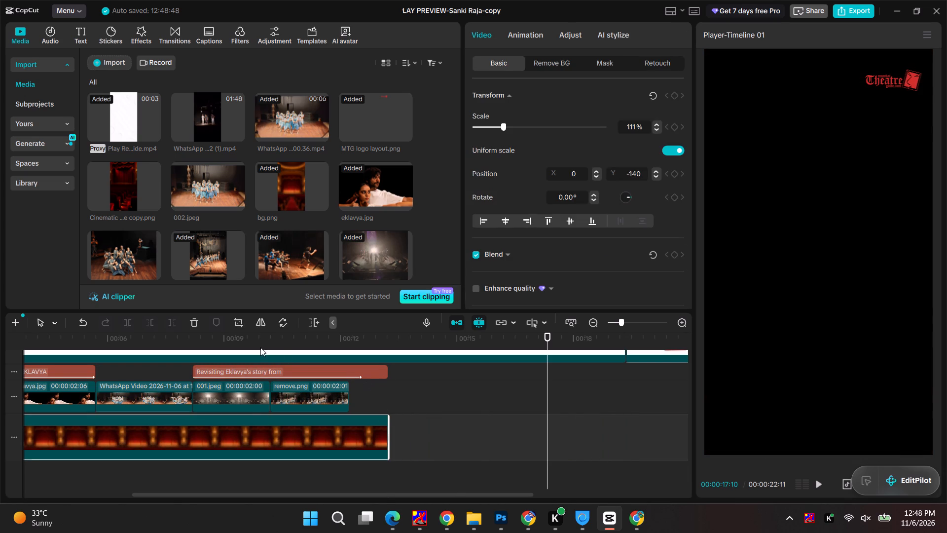
Play back the description text and shorten its entrance animation duration to 2.6 s.
click(253, 343)
key(space)
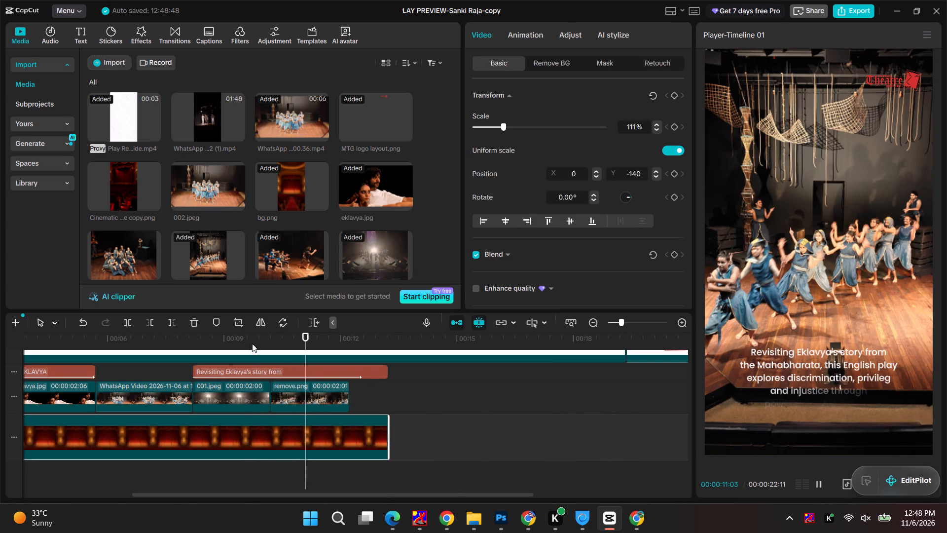
click(362, 371)
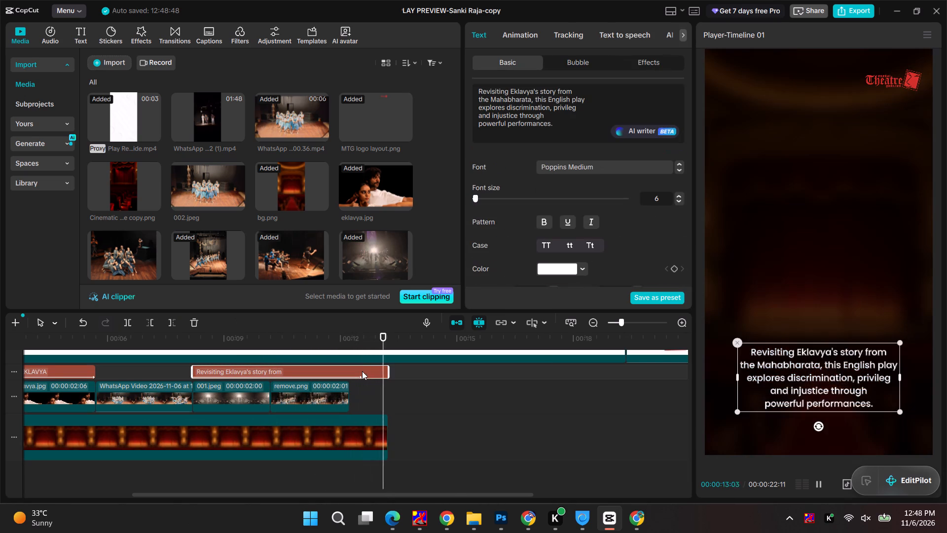
click(312, 343)
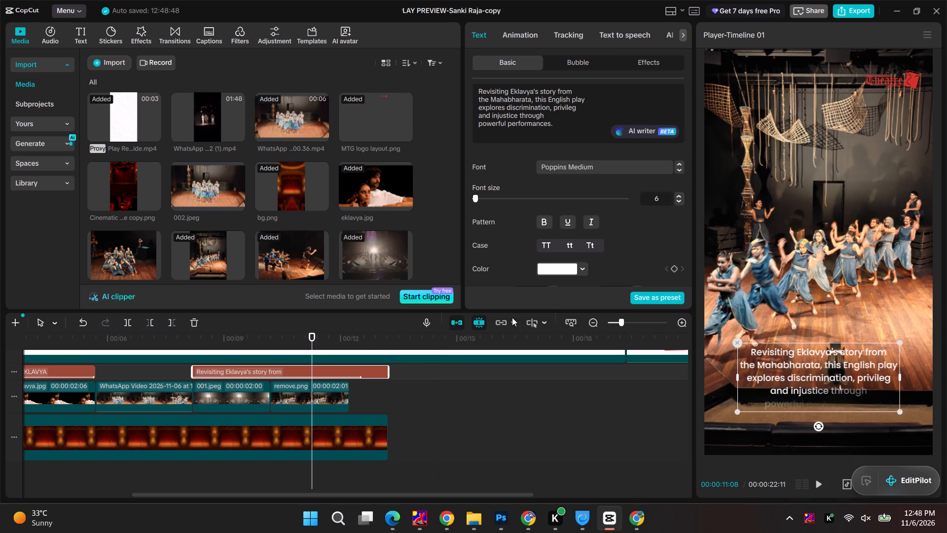
click(283, 373)
click(532, 36)
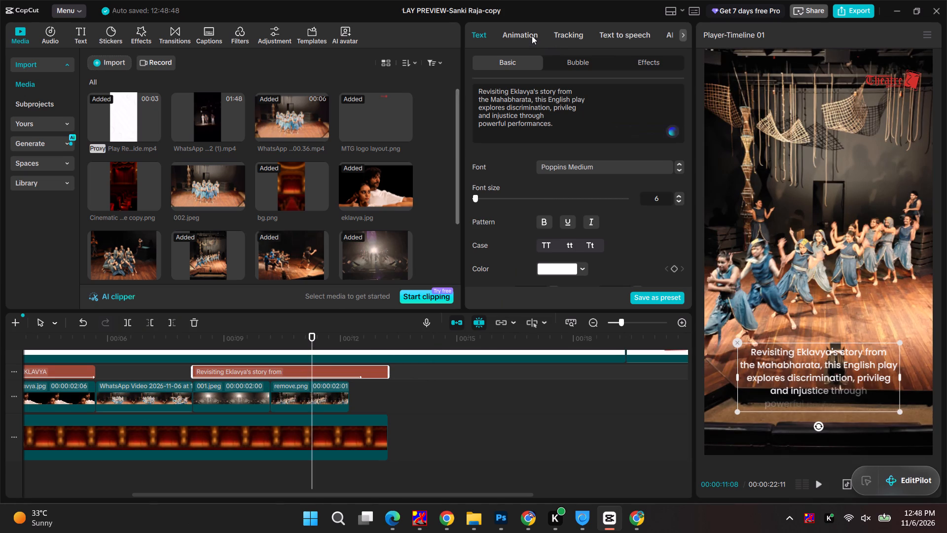
drag(667, 294, 657, 294)
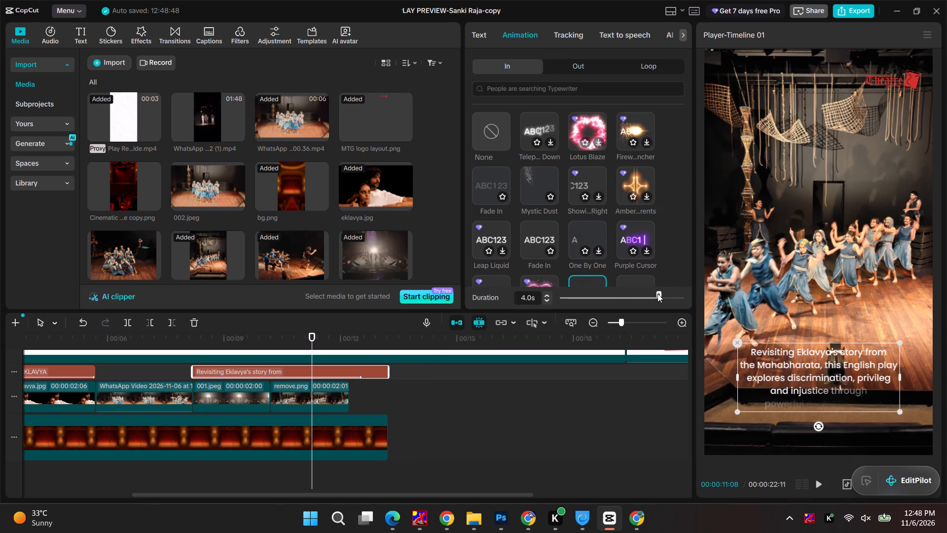
drag(657, 294, 644, 293)
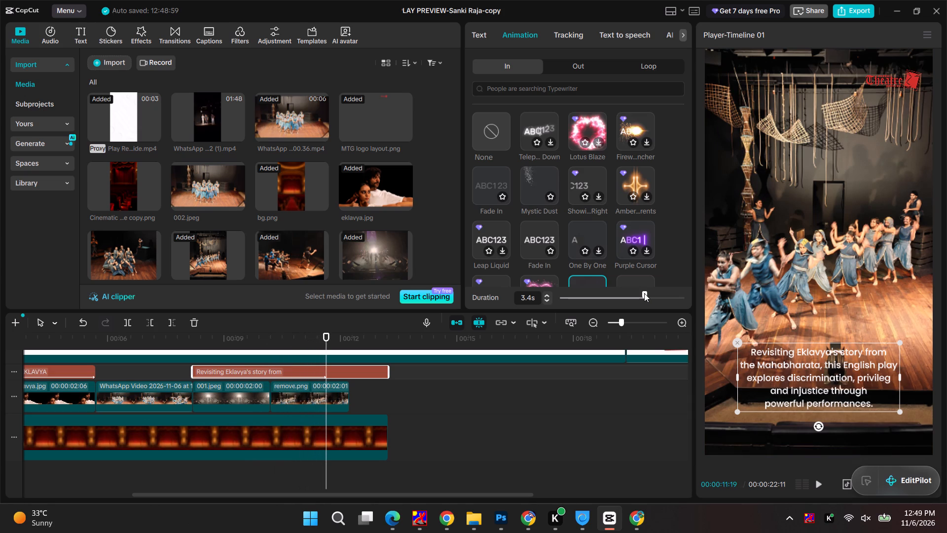
drag(641, 300, 623, 299)
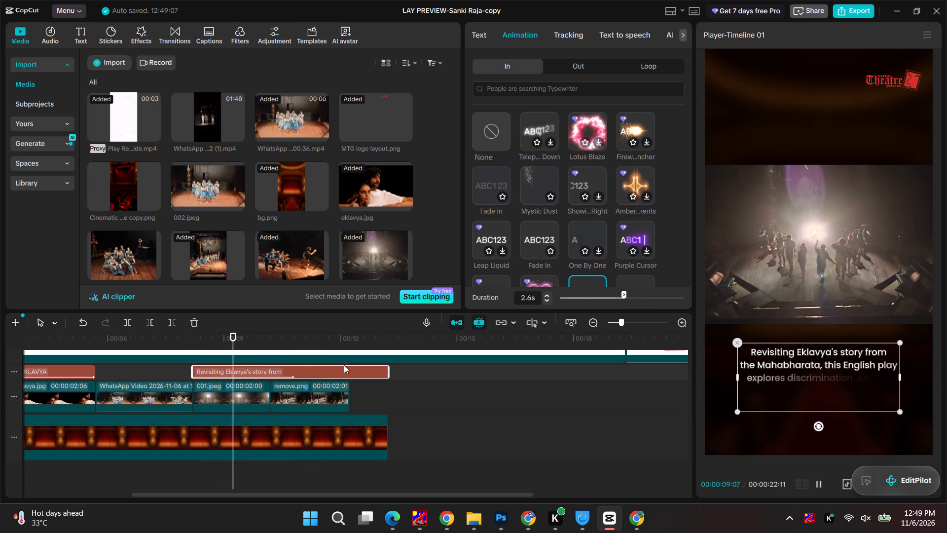
Trim the end of the MTG logo layout.png overlay to 00:00:13:07, matching the description text and background.
scroll(425, 387, up, 4)
click(425, 387)
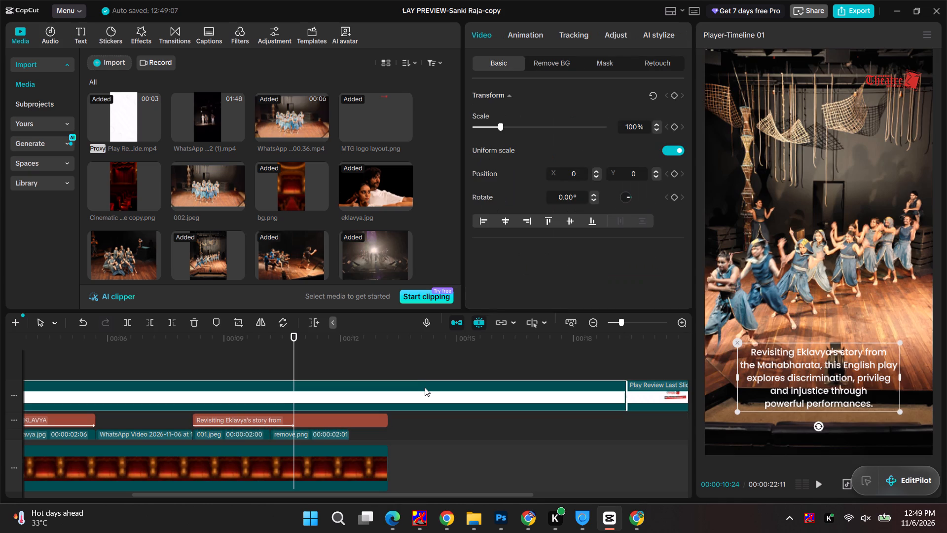
drag(628, 399, 381, 397)
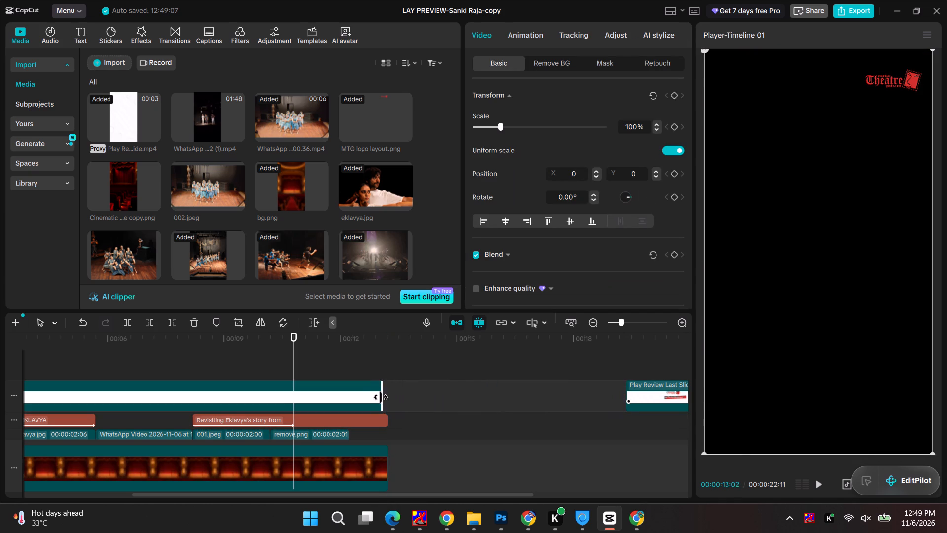
drag(381, 397, 386, 400)
Move the Play Review Last Slide.mp4 clip directly after the logo overlay and play the timeline from the start.
drag(648, 390, 412, 392)
drag(295, 335, 0, 349)
key(space)
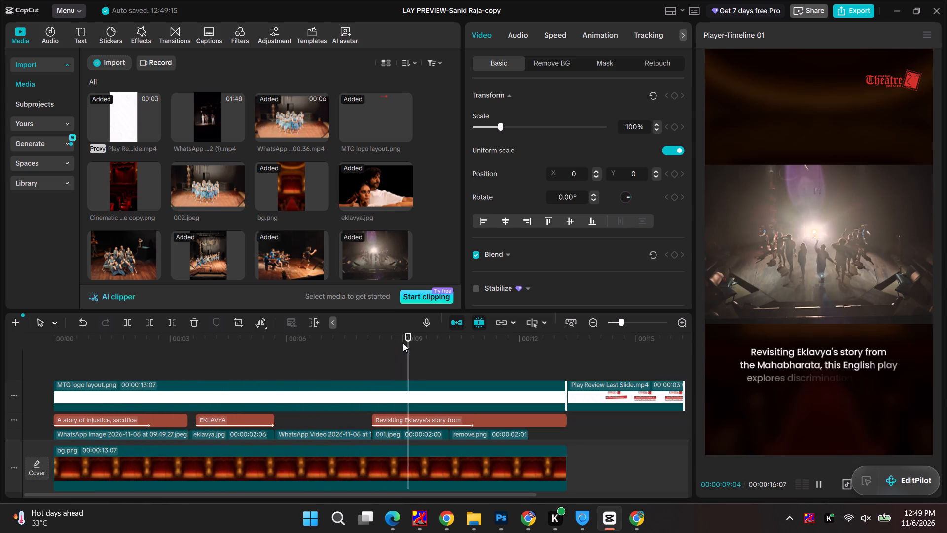
Look through the Classic transitions for one to use at the cut between the WhatsApp image and eklavya.jpg.
drag(411, 340, 192, 345)
click(172, 39)
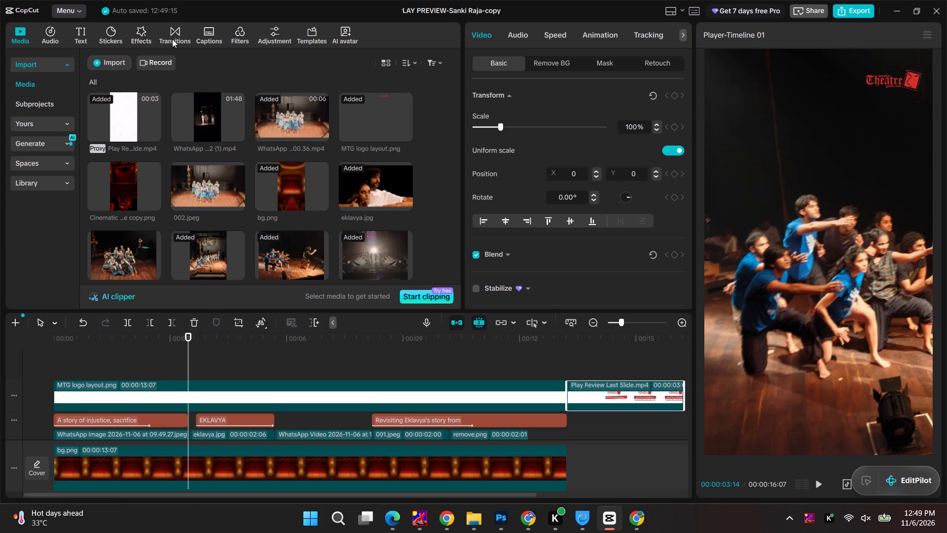
click(29, 192)
click(27, 189)
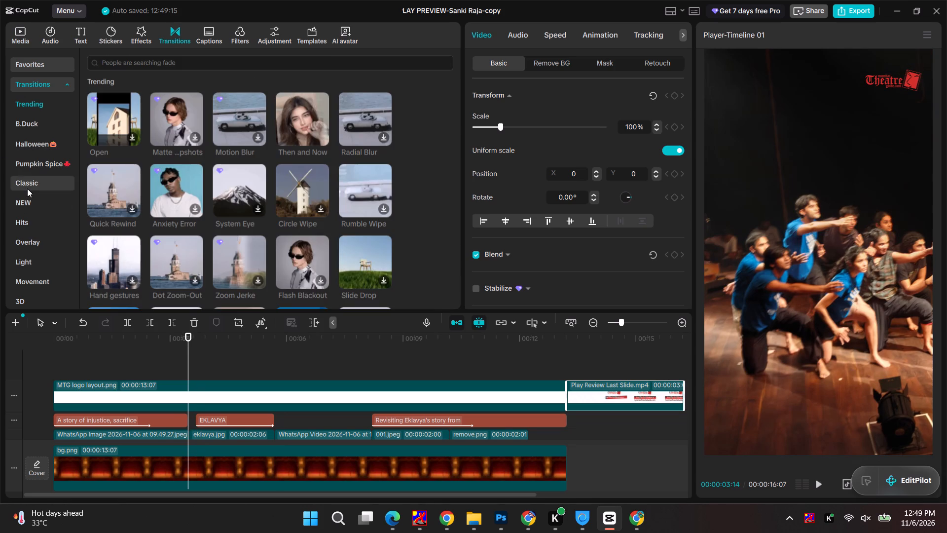
scroll(266, 165, down, 3)
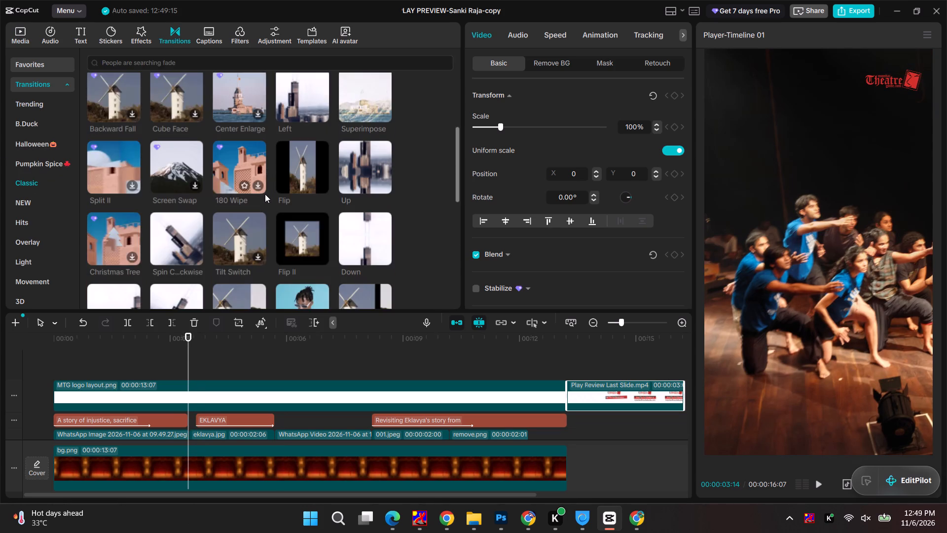
scroll(266, 200, down, 9)
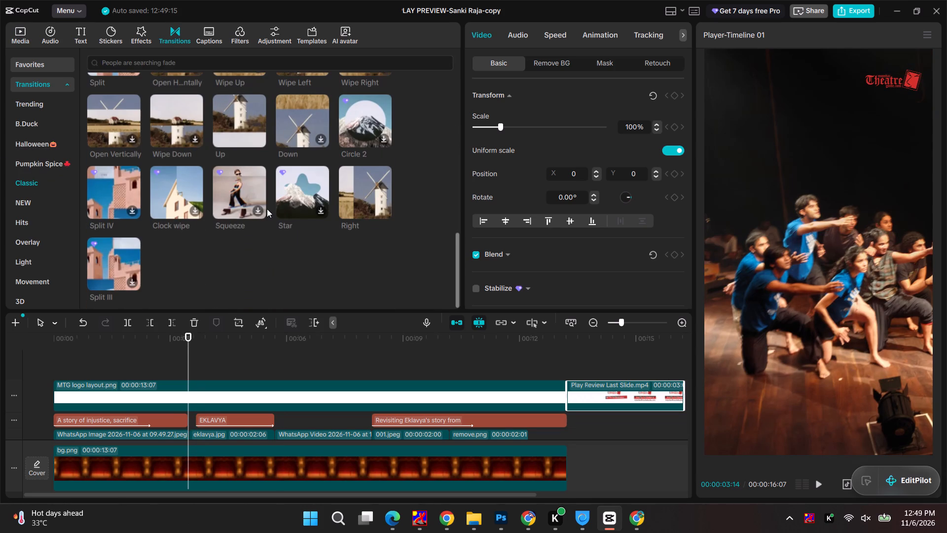
scroll(251, 252, up, 5)
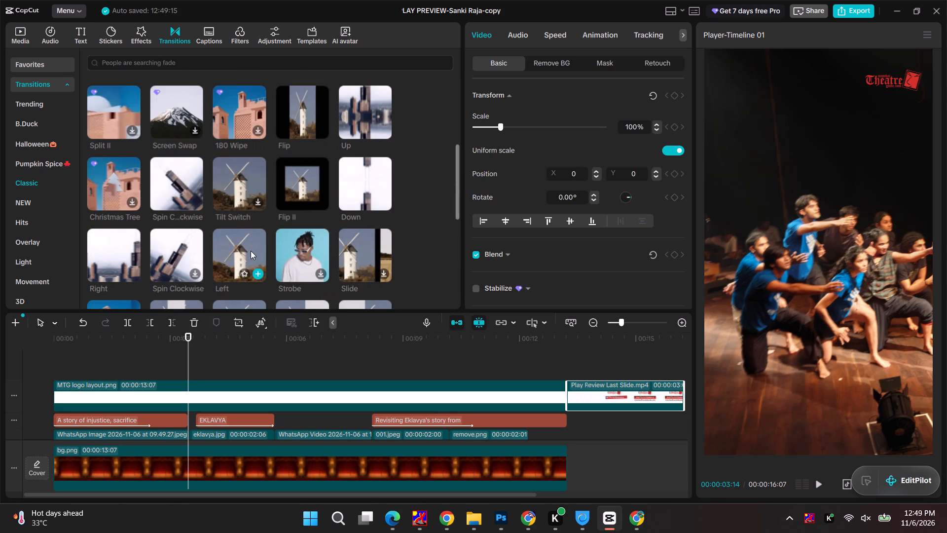
scroll(251, 251, down, 6)
Search the transitions for "heat" and look through the results for a suitable heat-style transition.
click(116, 65)
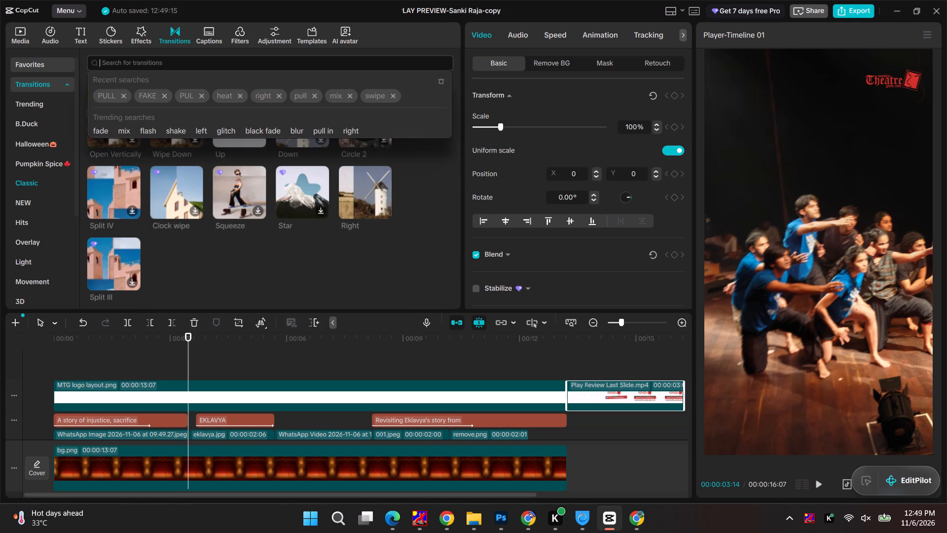
text(heat)
key(Return)
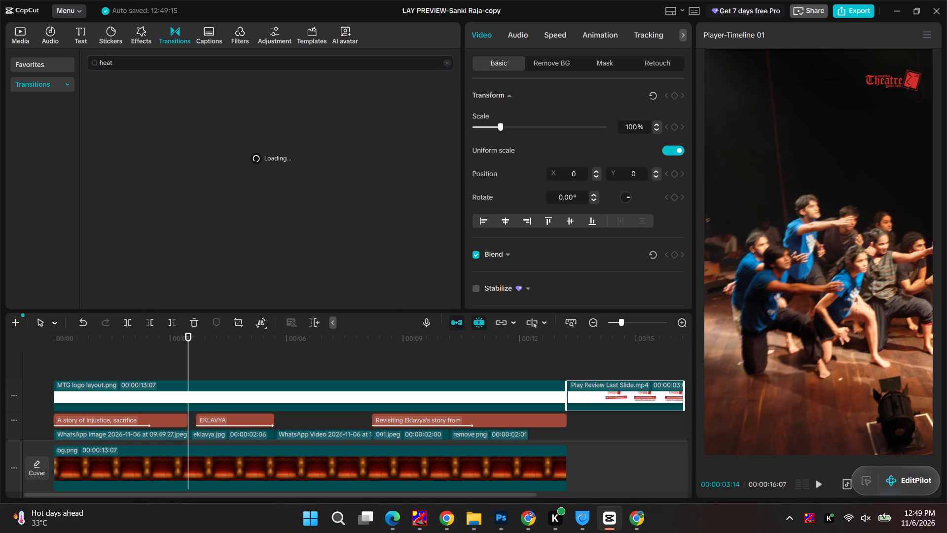
scroll(163, 154, down, 2)
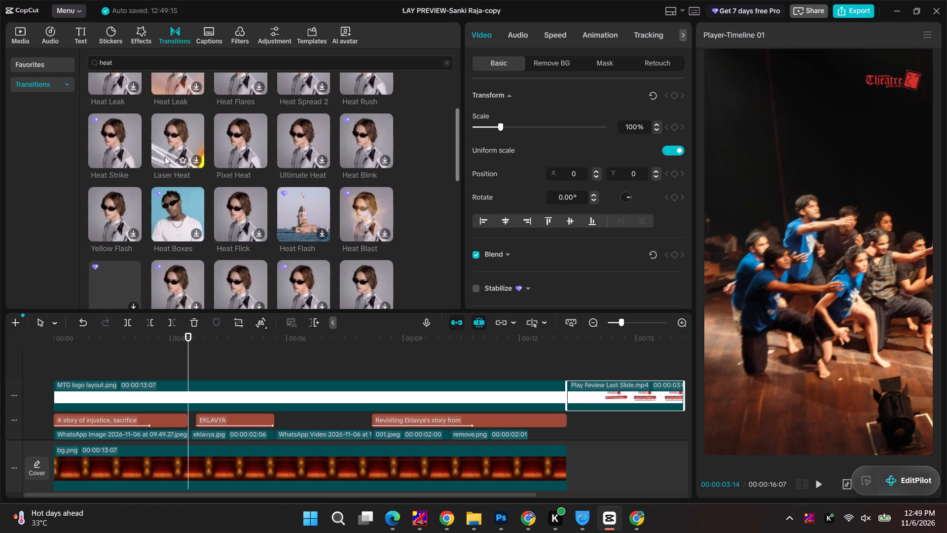
scroll(167, 180, down, 12)
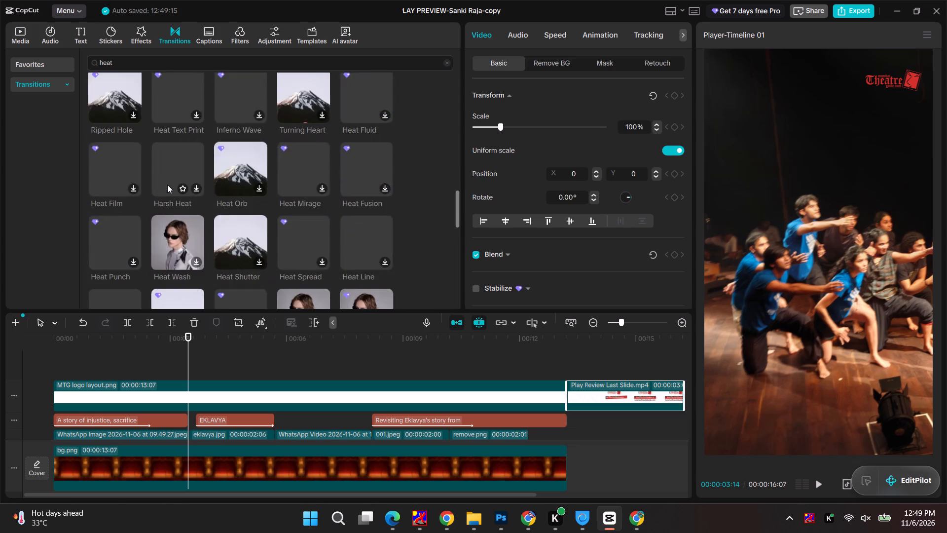
scroll(184, 194, down, 11)
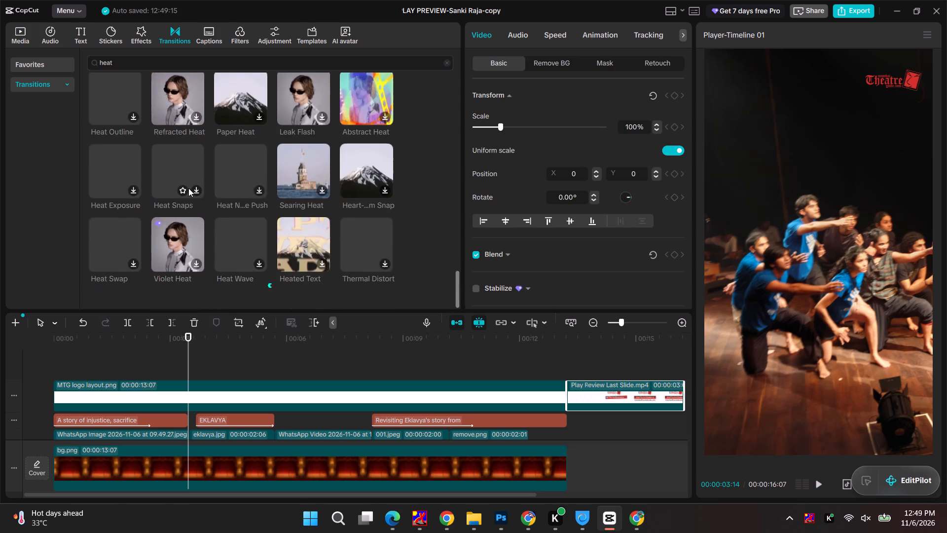
scroll(188, 188, down, 8)
scroll(188, 190, up, 1)
scroll(188, 190, down, 8)
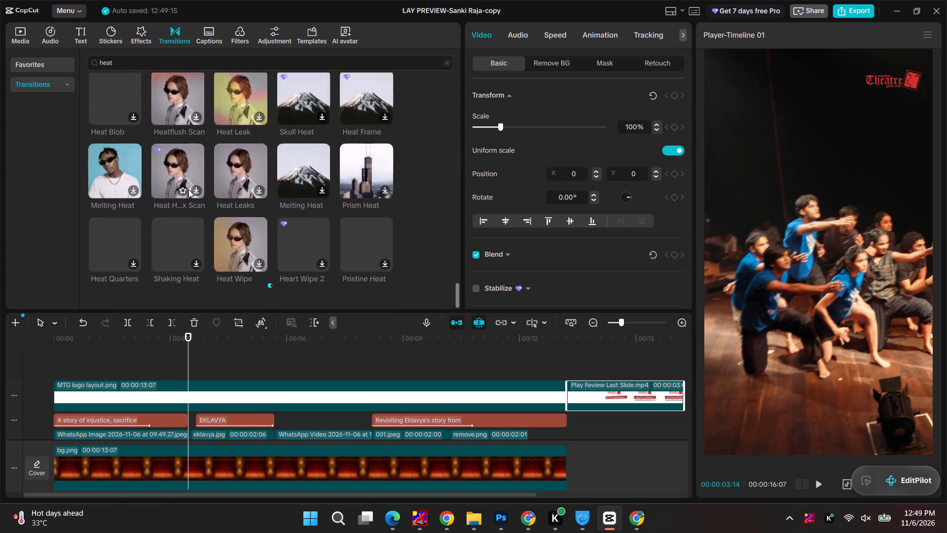
scroll(188, 190, down, 3)
scroll(241, 208, down, 5)
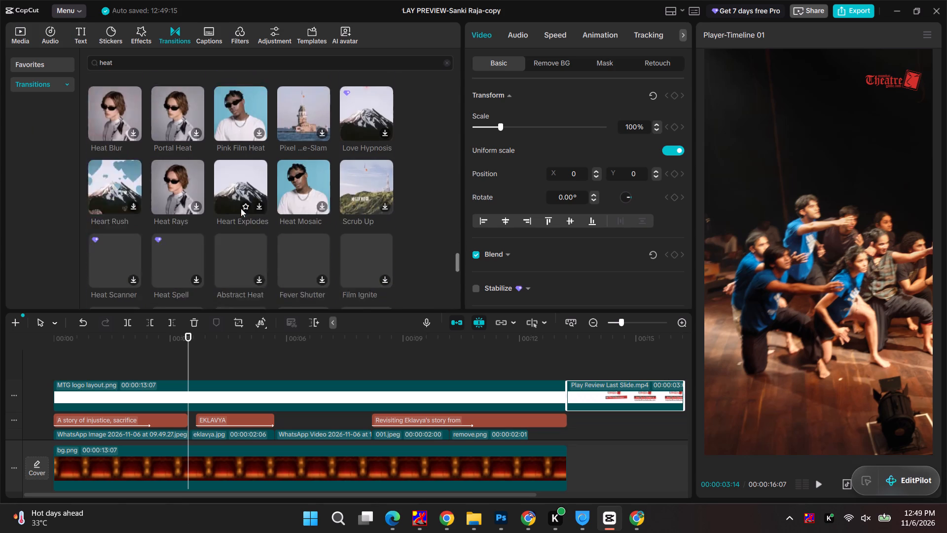
scroll(242, 208, down, 3)
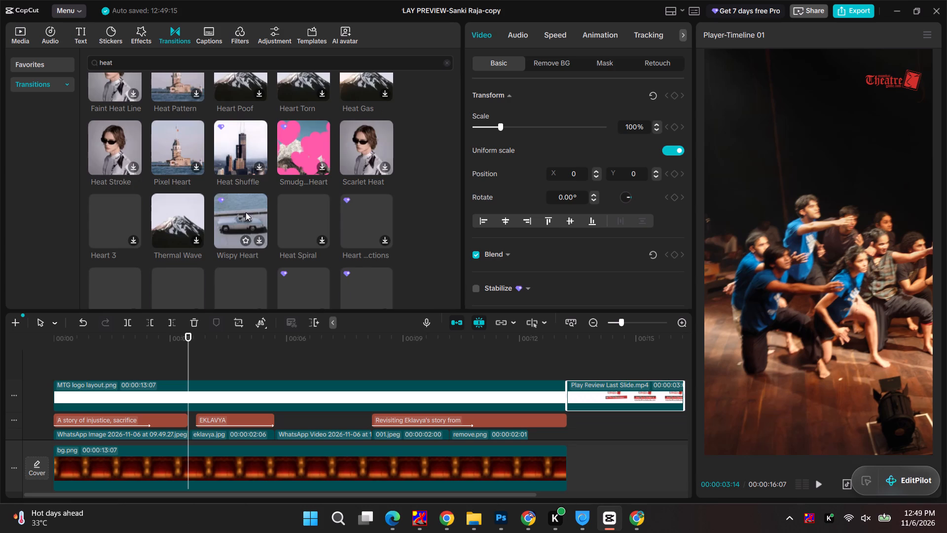
scroll(246, 212, up, 17)
scroll(240, 216, up, 15)
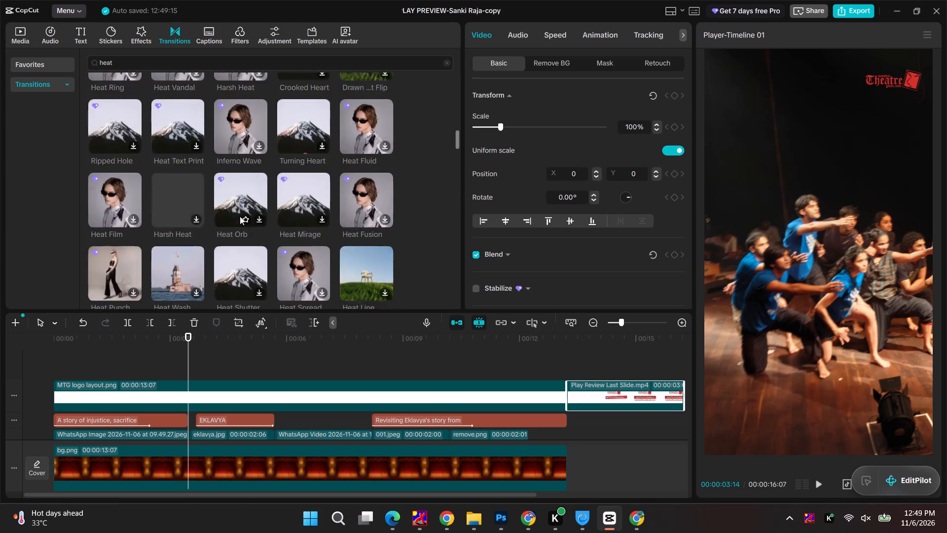
scroll(240, 216, up, 18)
scroll(239, 218, up, 6)
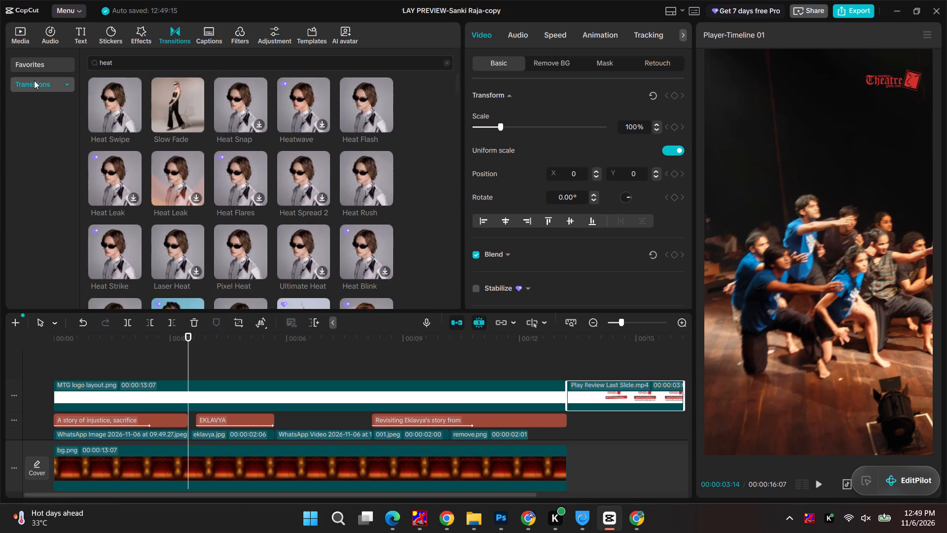
Add the Heatwa... Flash transition from the NEW category between the WhatsApp image and eklavya.jpg, and play it back.
click(38, 82)
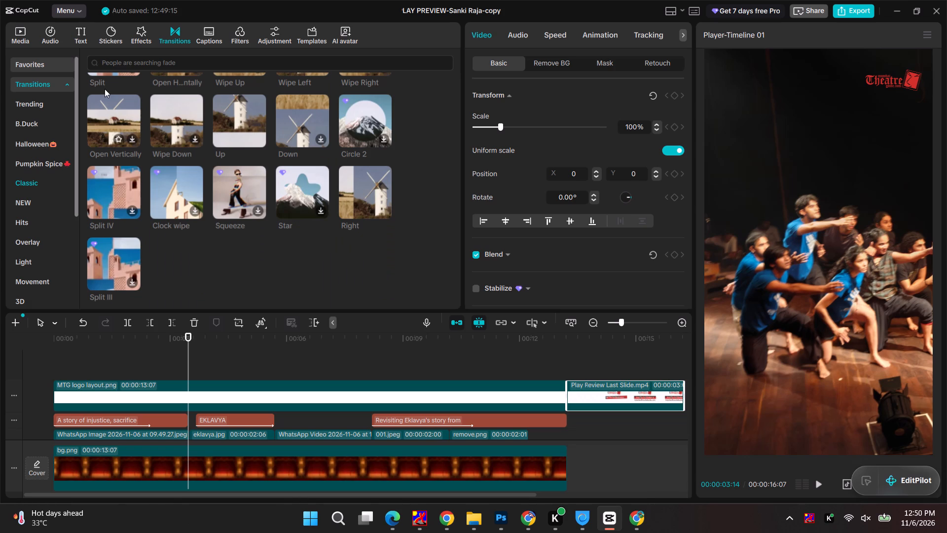
scroll(280, 186, up, 4)
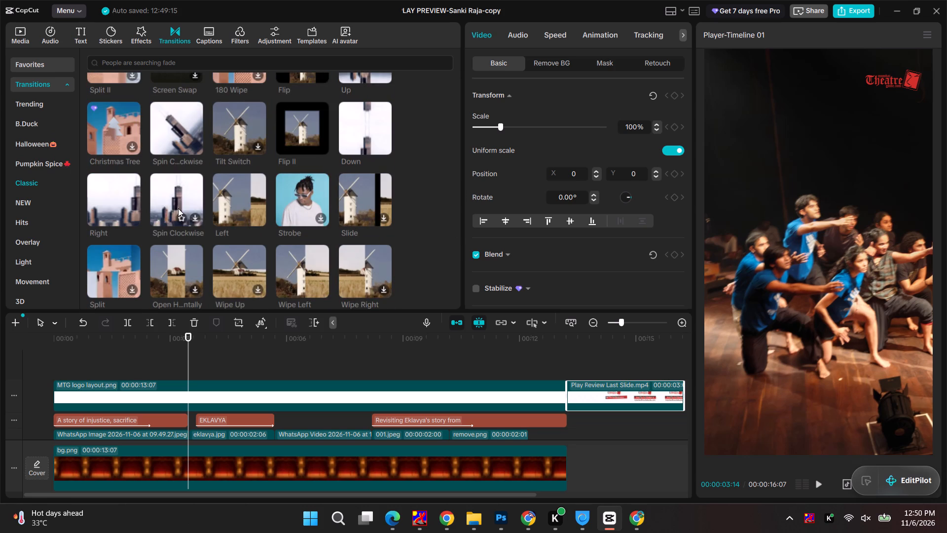
scroll(134, 145, up, 5)
click(44, 199)
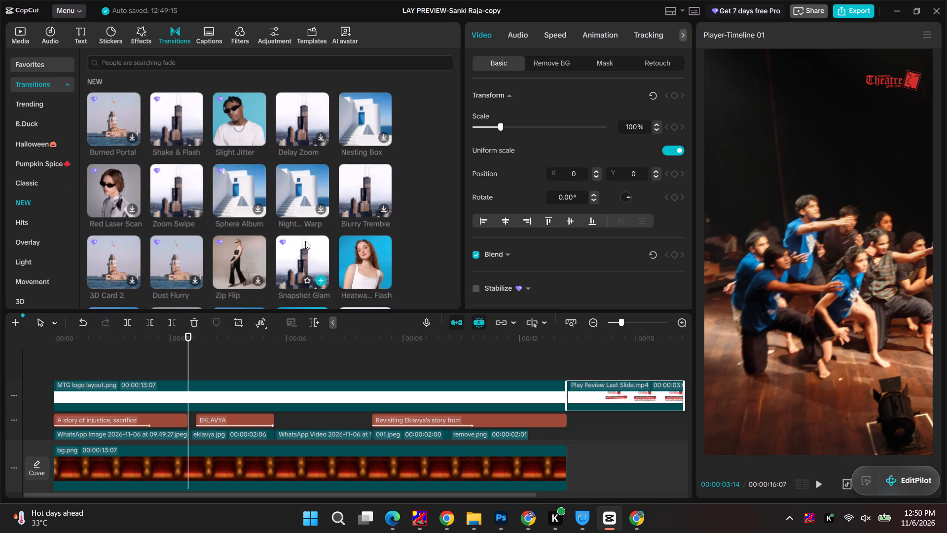
drag(355, 269, 172, 446)
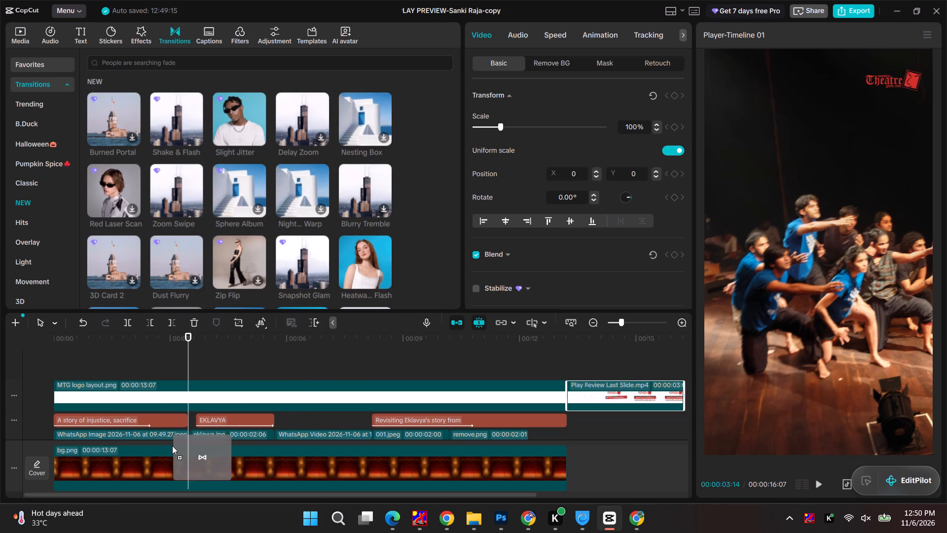
drag(172, 446, 172, 438)
scroll(245, 361, down, 3)
click(535, 293)
scroll(166, 297, down, 2)
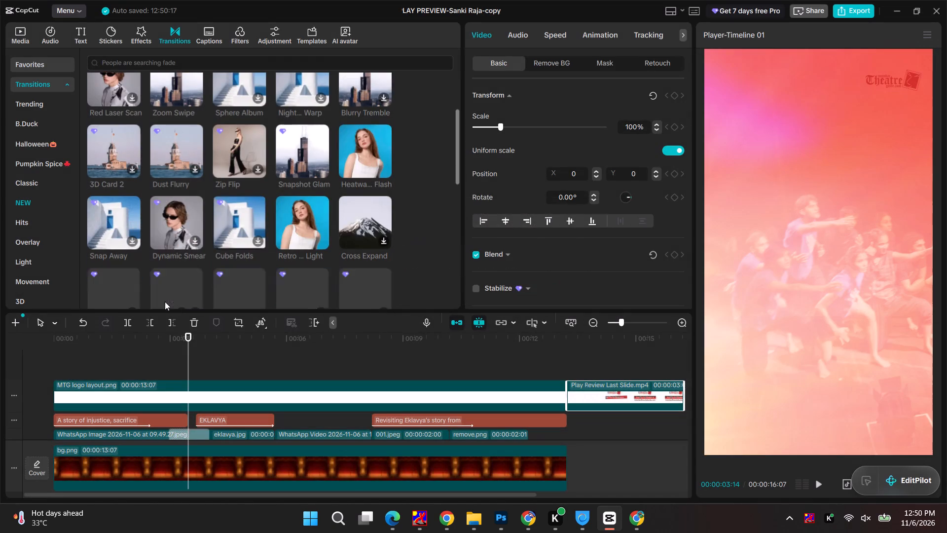
scroll(193, 368, down, 3)
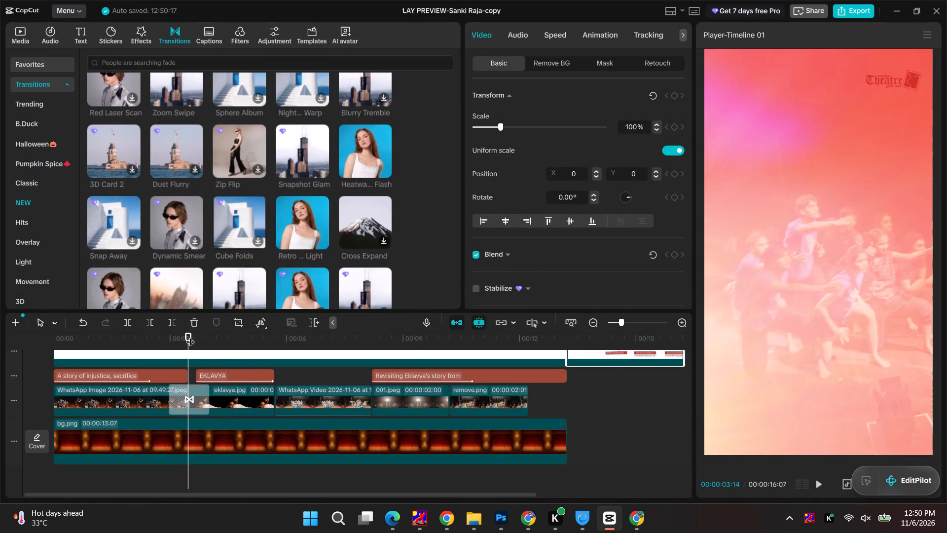
drag(188, 334, 139, 337)
key(space)
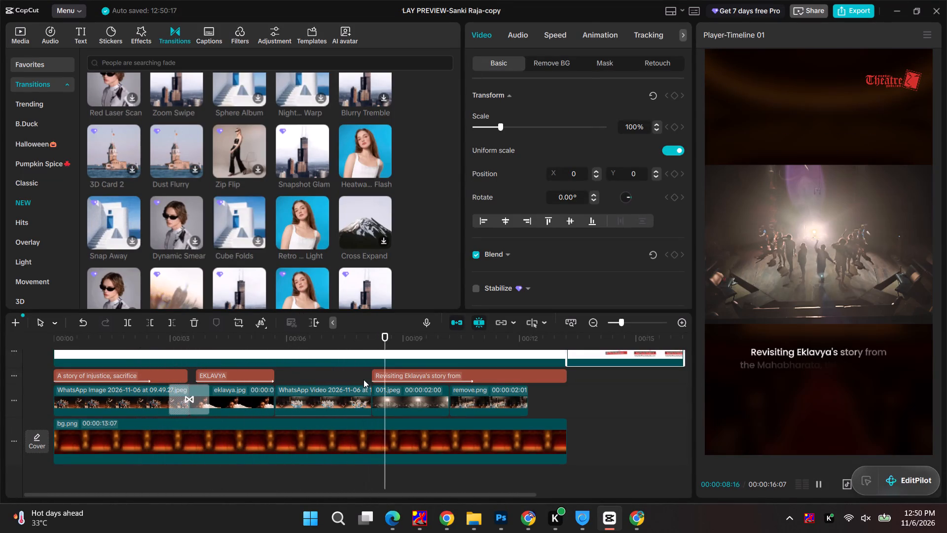
Find the Pull in transition with the search "pull", add it between the WhatsApp video and 001.jpeg, and play it back.
click(372, 343)
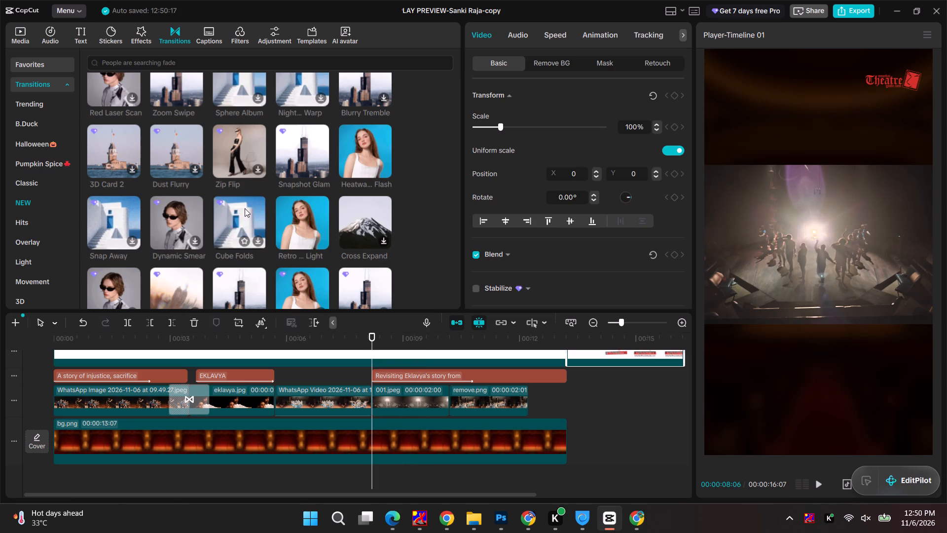
scroll(234, 200, up, 5)
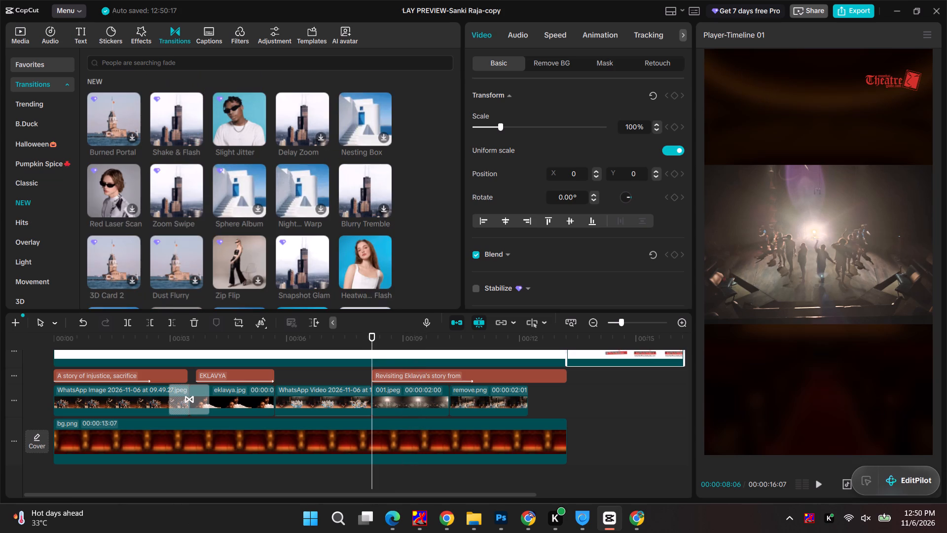
click(169, 68)
text(pull)
key(Return)
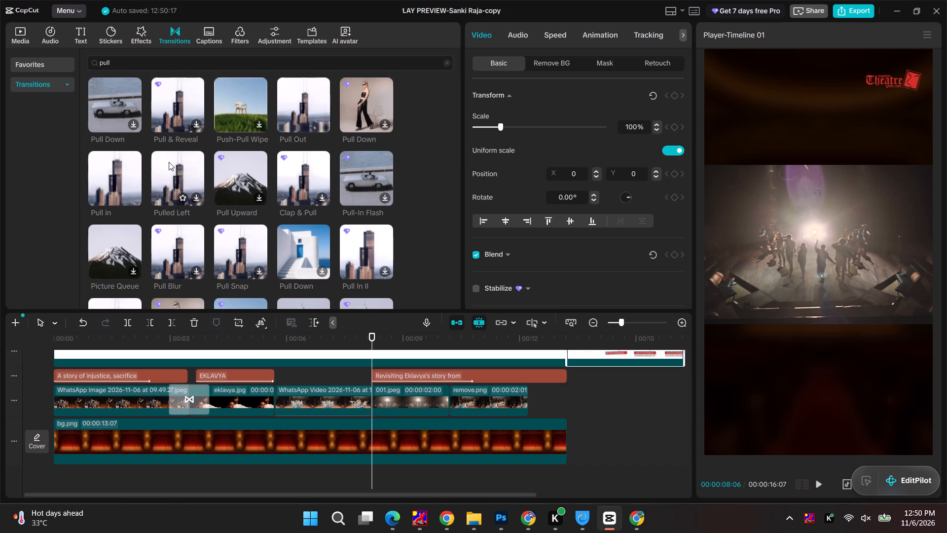
drag(125, 181, 369, 403)
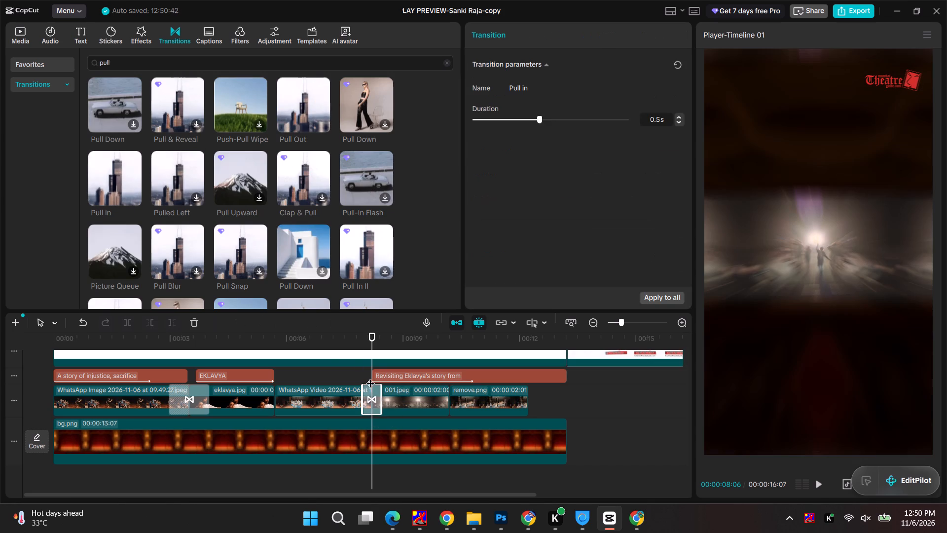
click(340, 337)
key(space)
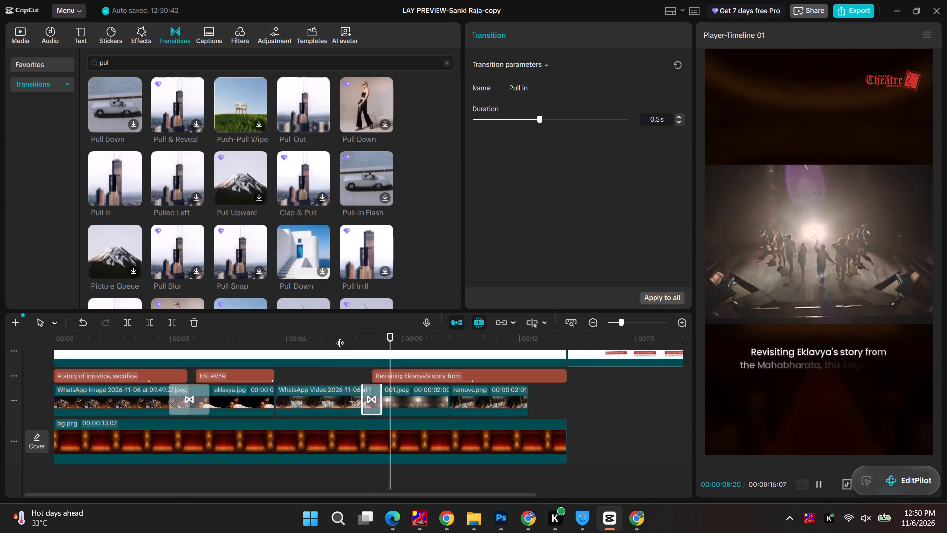
Add the Pull in transition between eklavya.jpg and the WhatsApp video, and play the timeline through to the end.
drag(129, 173, 257, 400)
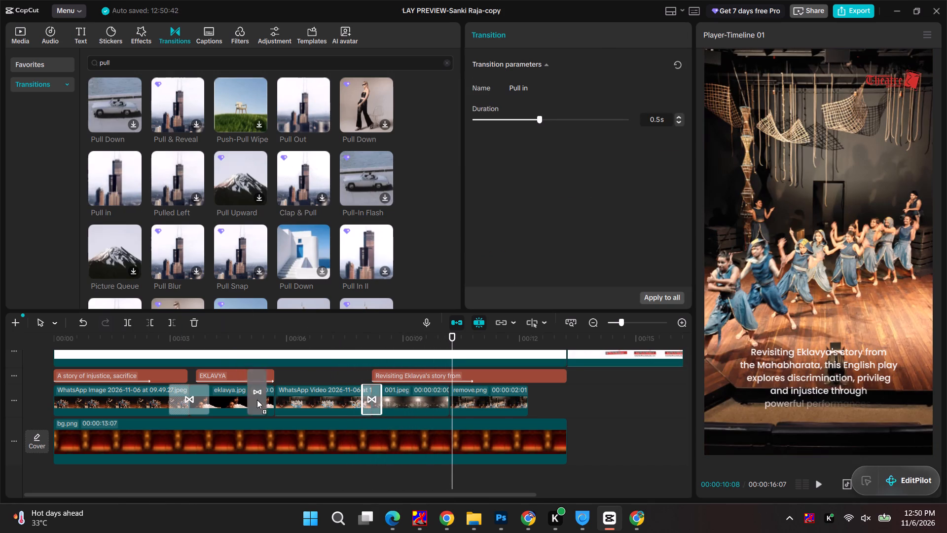
drag(257, 400, 266, 402)
click(272, 332)
key(space)
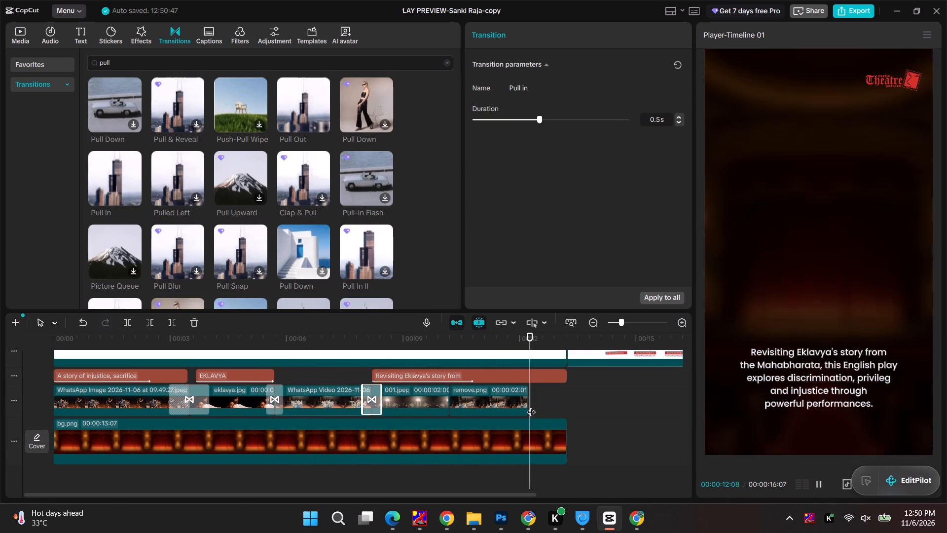
scroll(275, 233, up, 6)
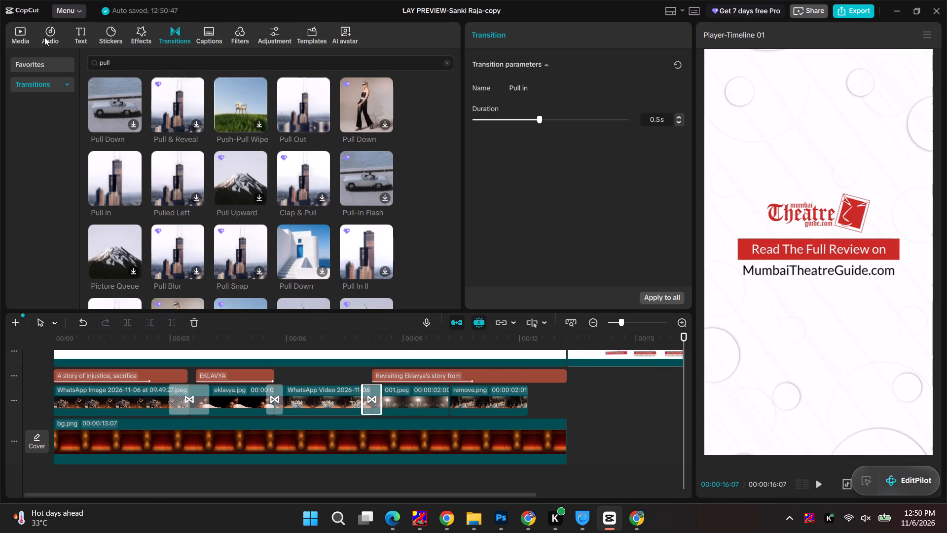
Delete the unused 01:48 WhatsApp video from the project media.
click(0, 34)
click(14, 31)
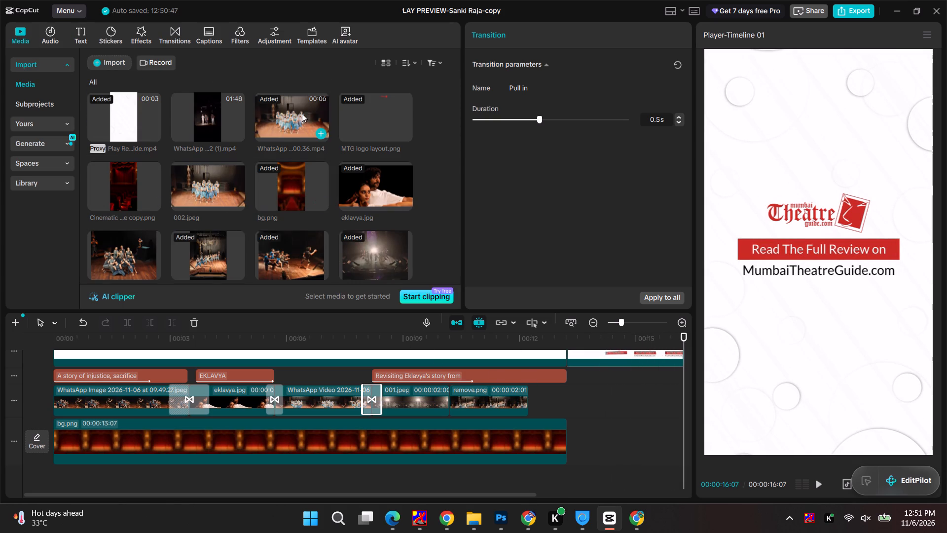
click(209, 119)
right_click(209, 119)
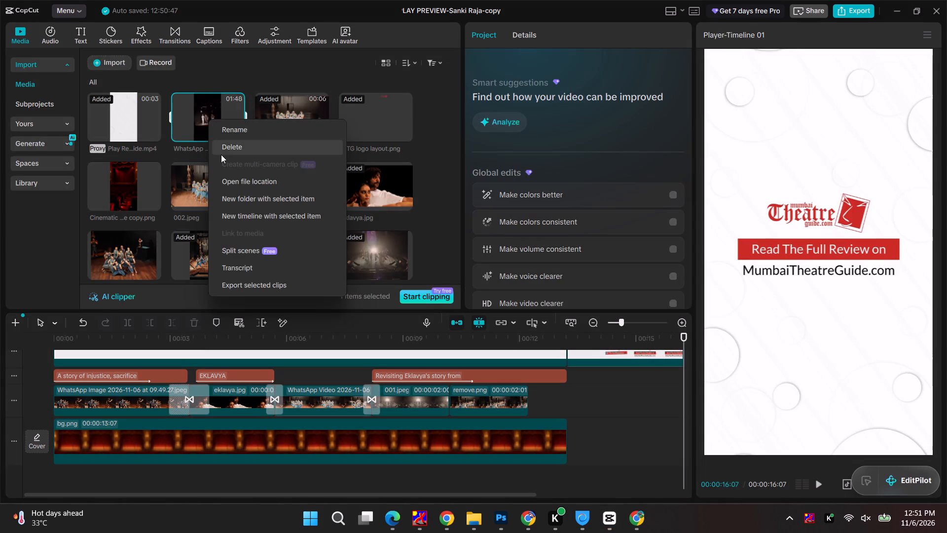
click(223, 149)
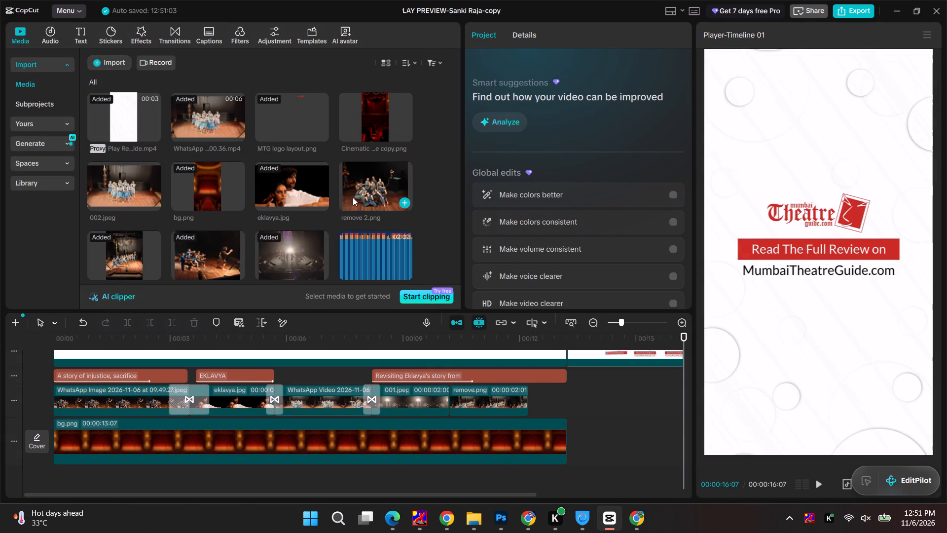
Place remove 2.png on the image track directly after the remove.png clip.
drag(358, 191, 531, 399)
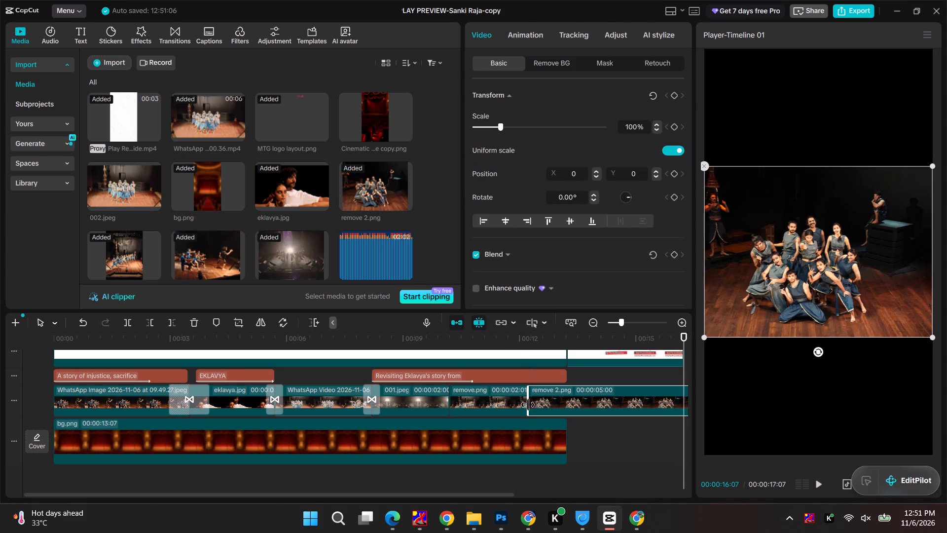
drag(57, 494, 220, 491)
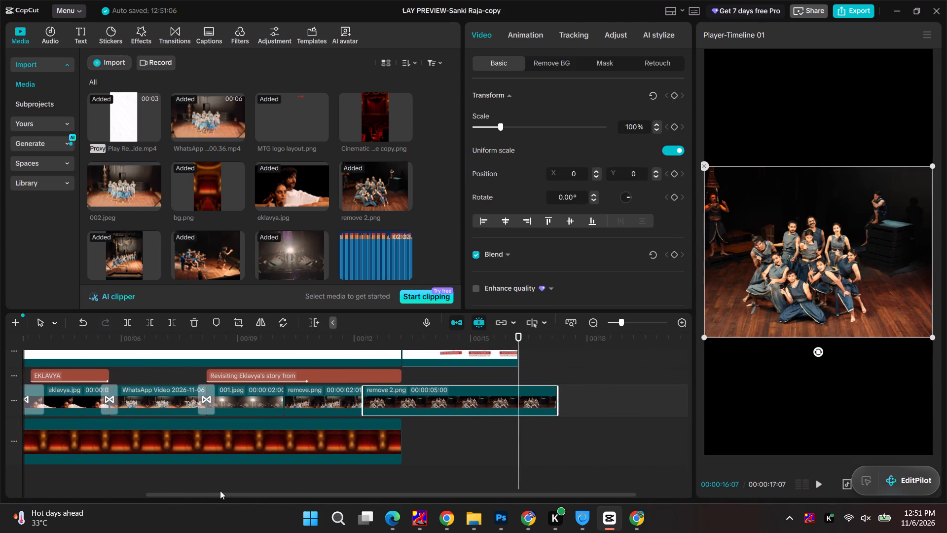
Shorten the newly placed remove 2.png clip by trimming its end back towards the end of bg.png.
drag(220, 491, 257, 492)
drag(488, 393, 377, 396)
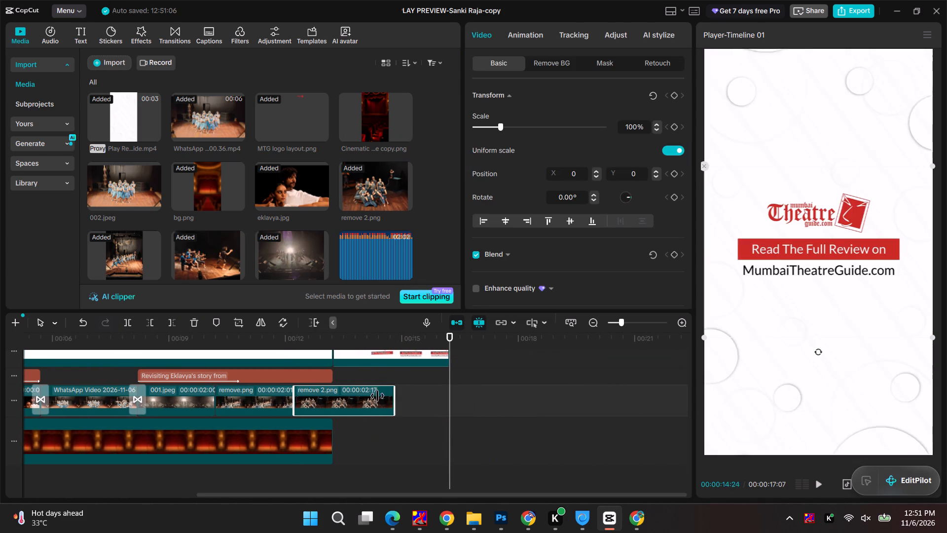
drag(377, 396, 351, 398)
Replace the remove.png clip on the image track with remove 2.png and delete the trailing duplicate remove 2.png clip.
drag(388, 186, 285, 427)
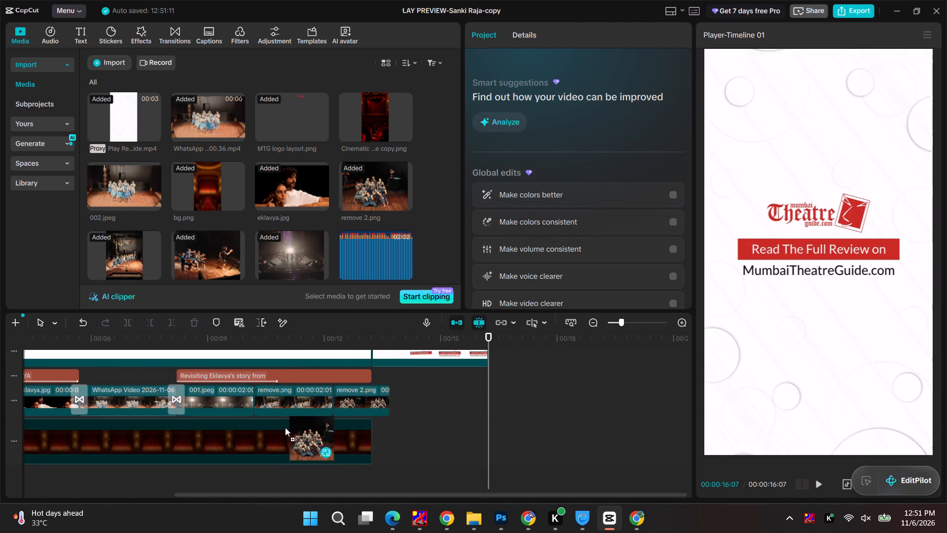
drag(285, 427, 287, 397)
click(495, 382)
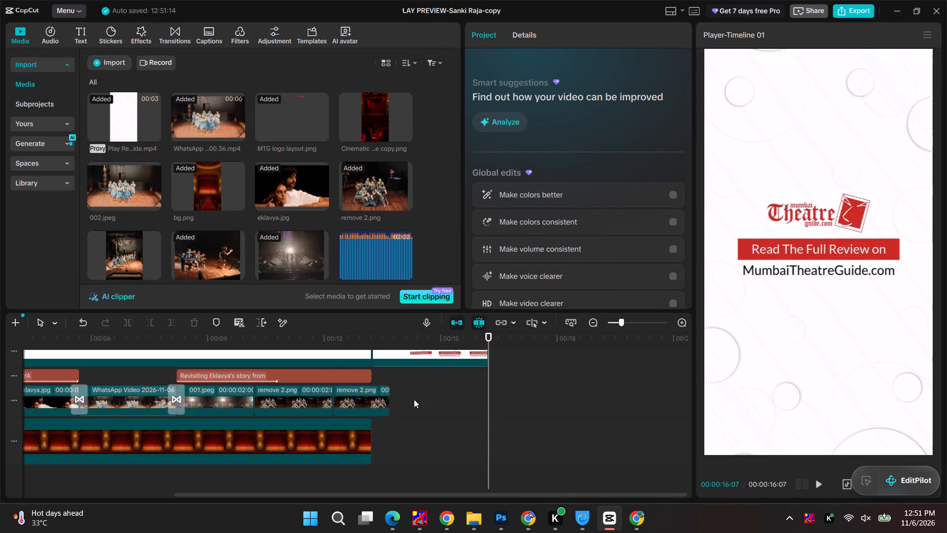
click(356, 400)
key(BackSpace)
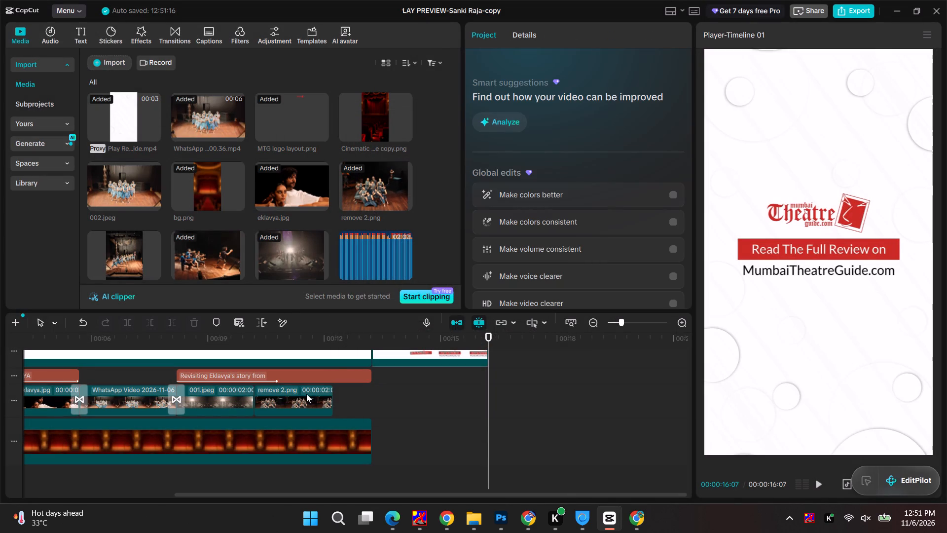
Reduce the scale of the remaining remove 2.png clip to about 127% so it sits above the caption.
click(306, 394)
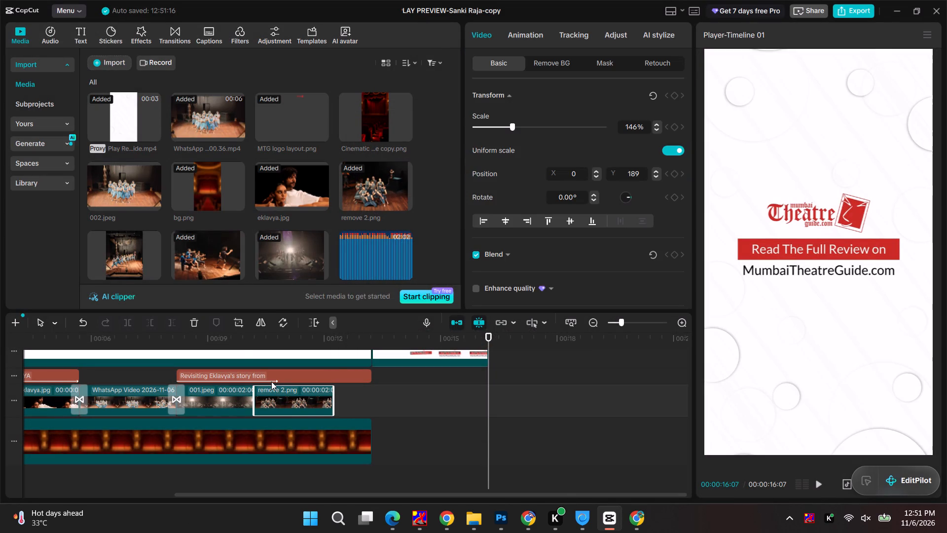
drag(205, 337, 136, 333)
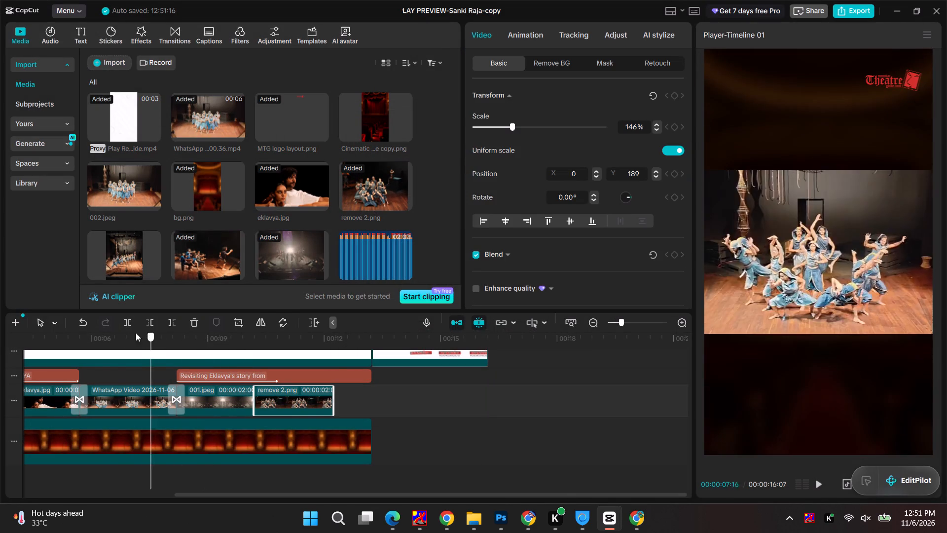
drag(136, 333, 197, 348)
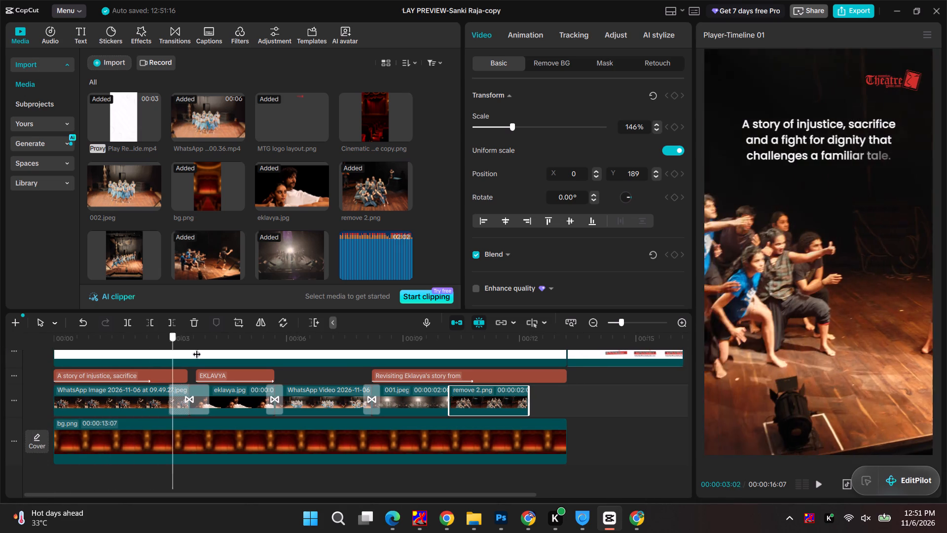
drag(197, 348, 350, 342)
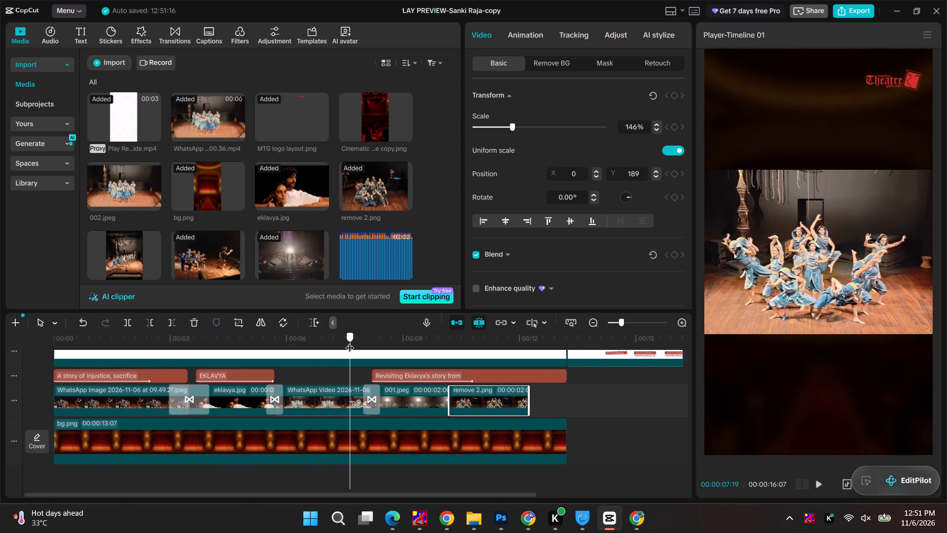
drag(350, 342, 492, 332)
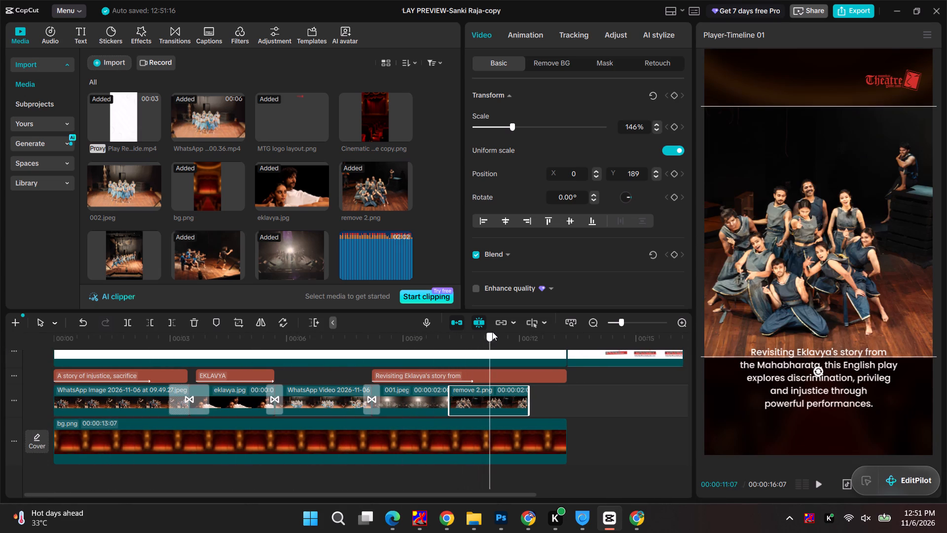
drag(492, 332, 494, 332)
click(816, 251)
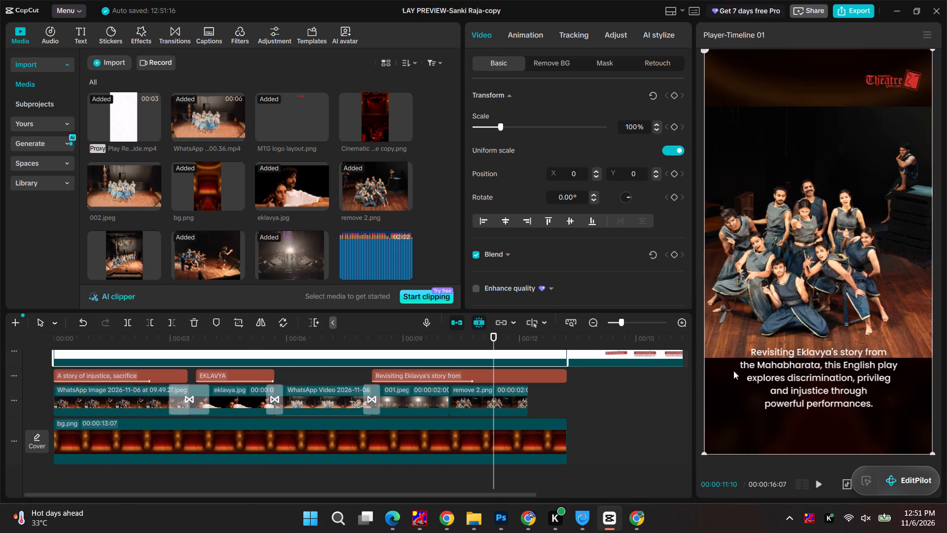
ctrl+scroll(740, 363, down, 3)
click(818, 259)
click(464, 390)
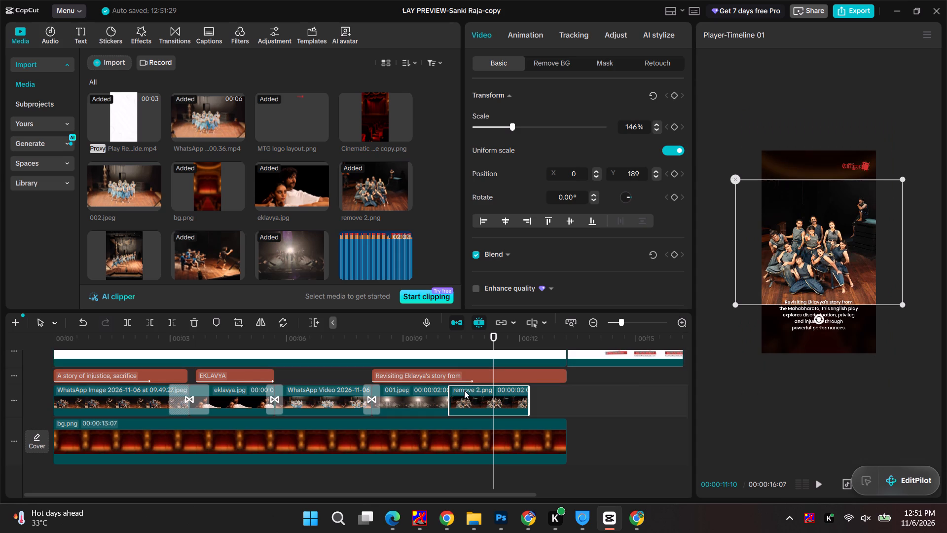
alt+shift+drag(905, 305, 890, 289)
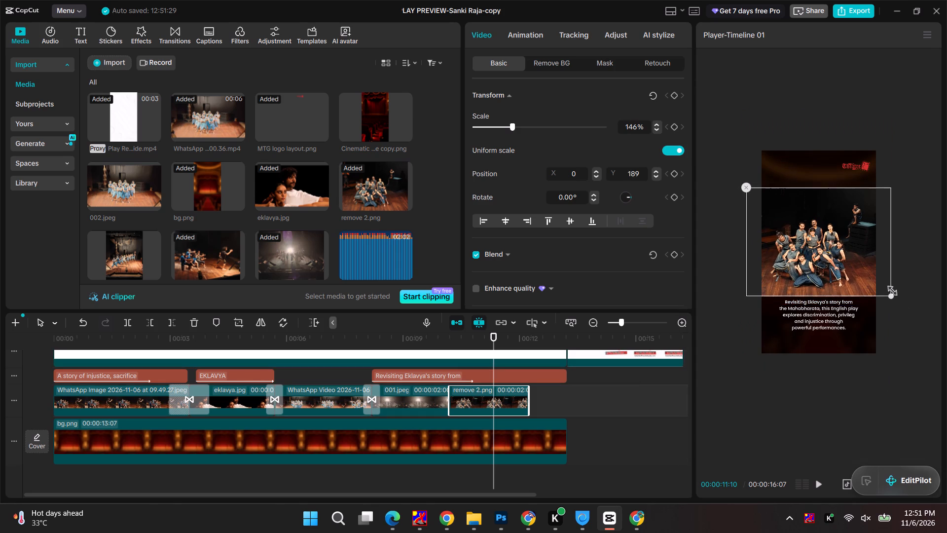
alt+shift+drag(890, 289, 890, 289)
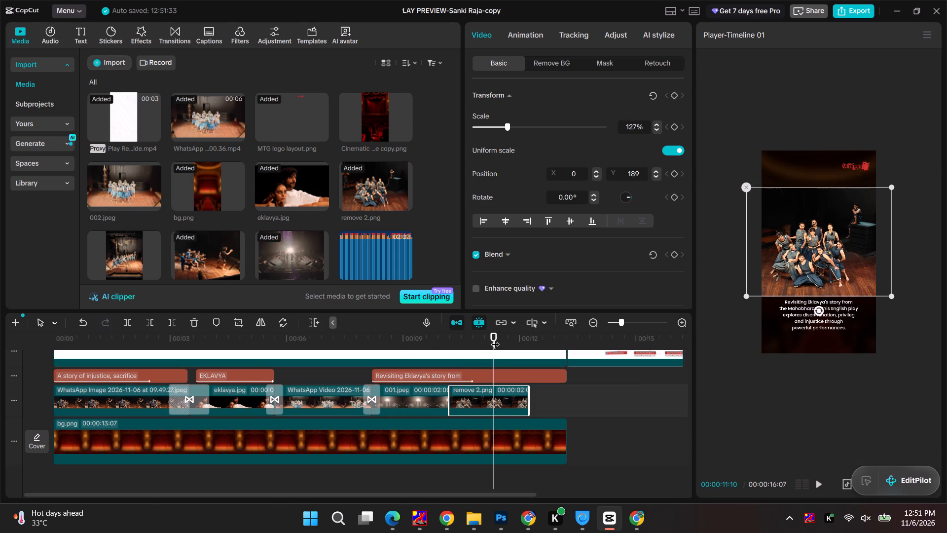
At the start of remove 2.png, 00:00:10:06, scale the image to about 111% and add a scale keyframe.
drag(494, 337, 382, 346)
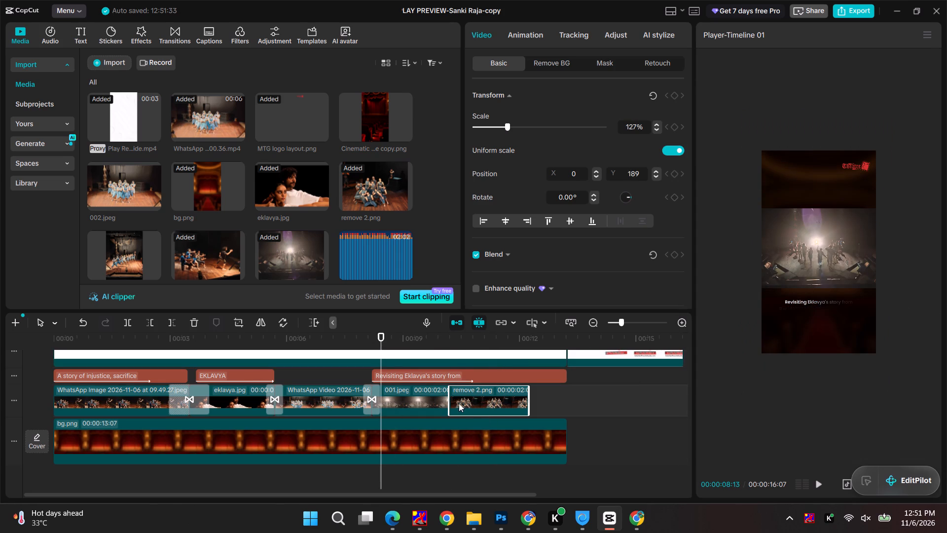
drag(378, 333, 462, 332)
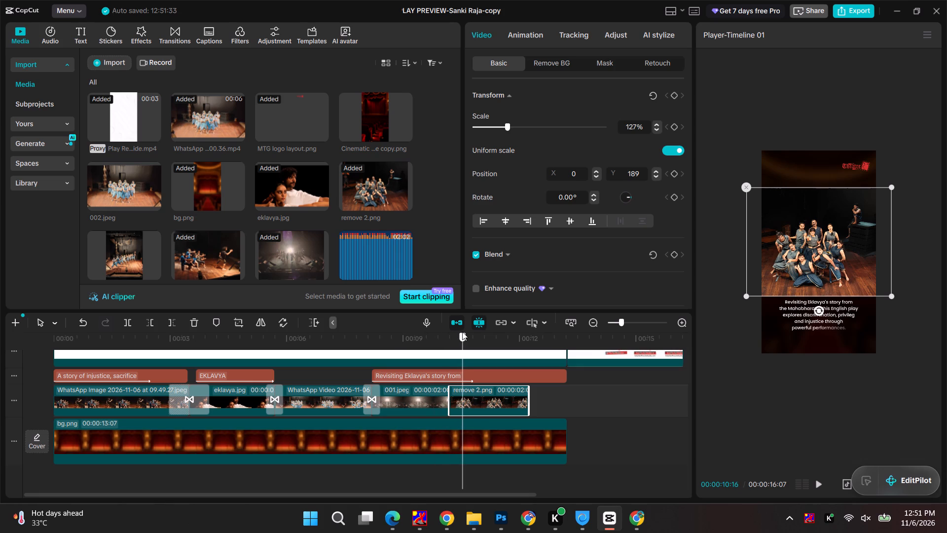
drag(462, 332, 451, 332)
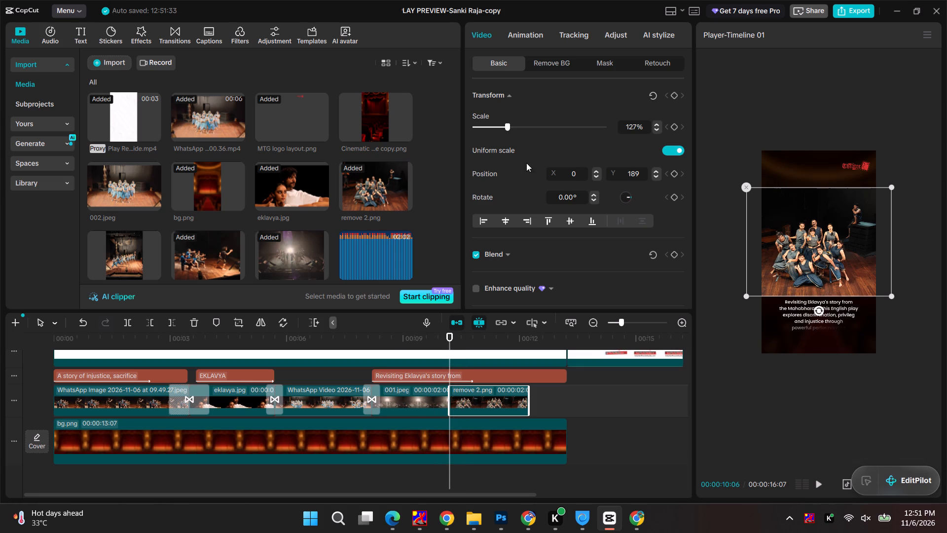
alt+shift+drag(894, 296, 881, 285)
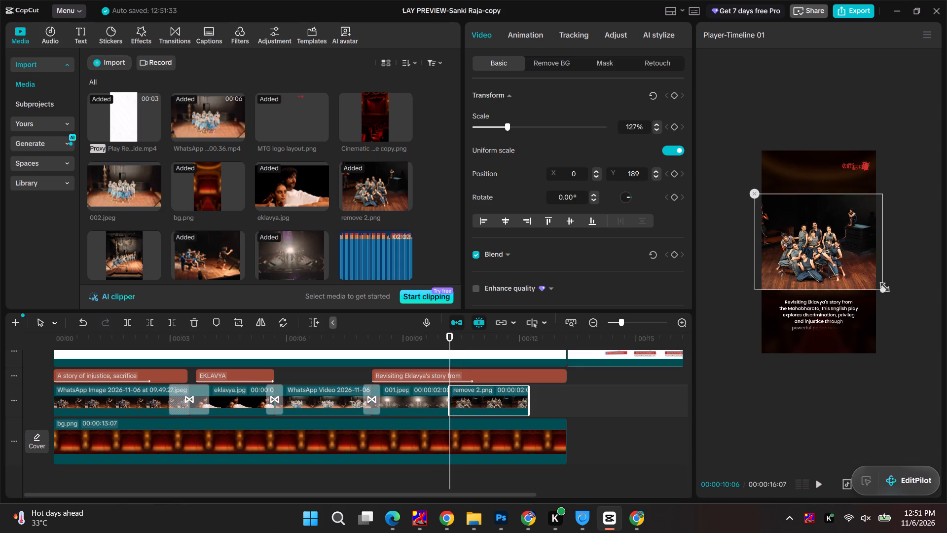
alt+shift+drag(881, 285, 880, 285)
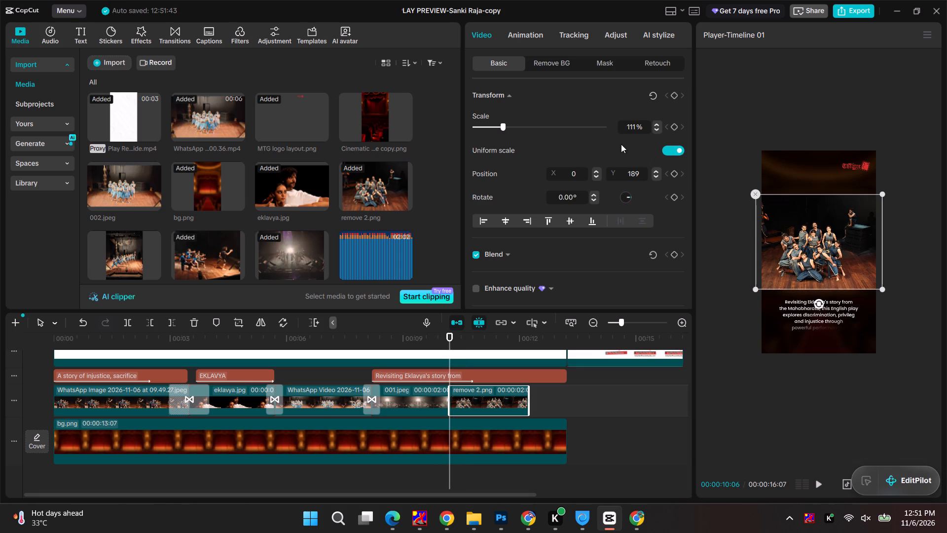
click(672, 129)
Create a second scale keyframe of about 127% on remove 2.png at 00:00:12:03.
drag(449, 336, 523, 335)
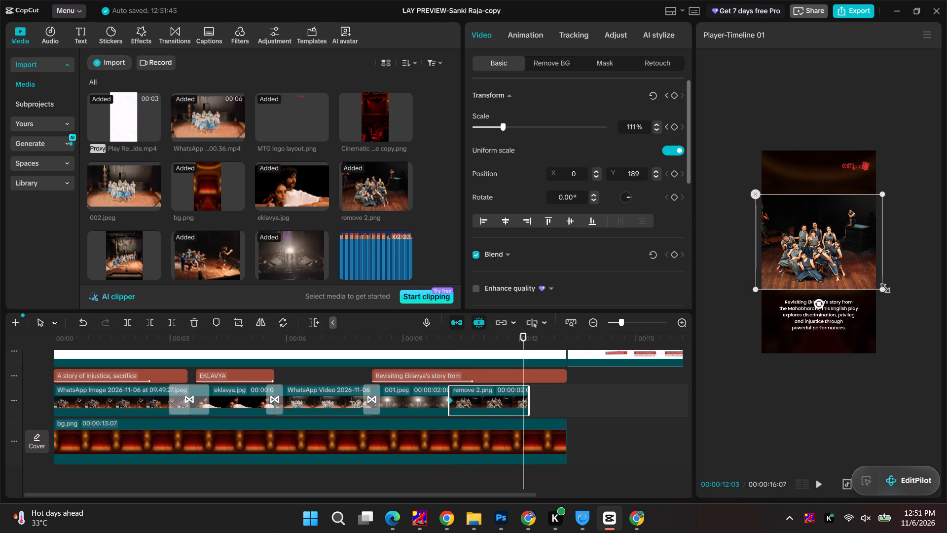
alt+shift+drag(882, 287, 898, 312)
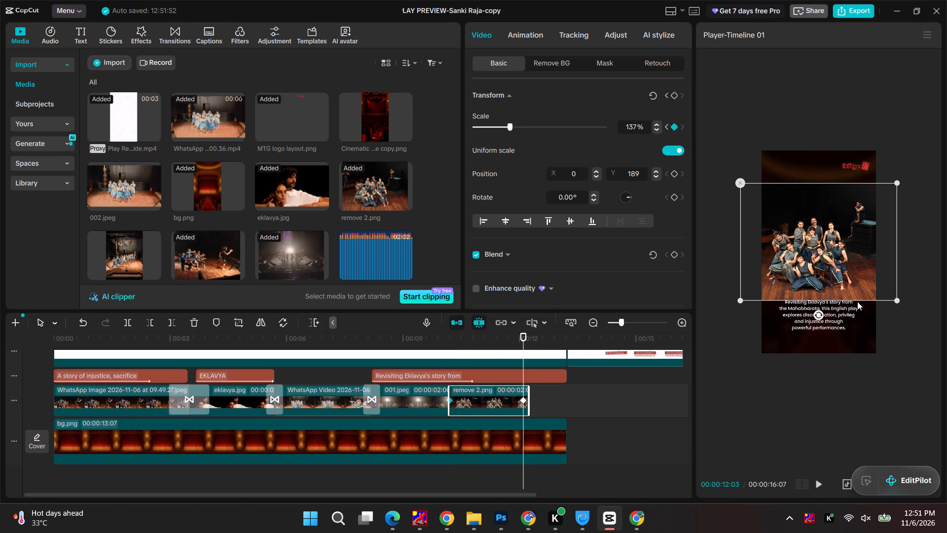
alt+shift+drag(898, 301, 890, 294)
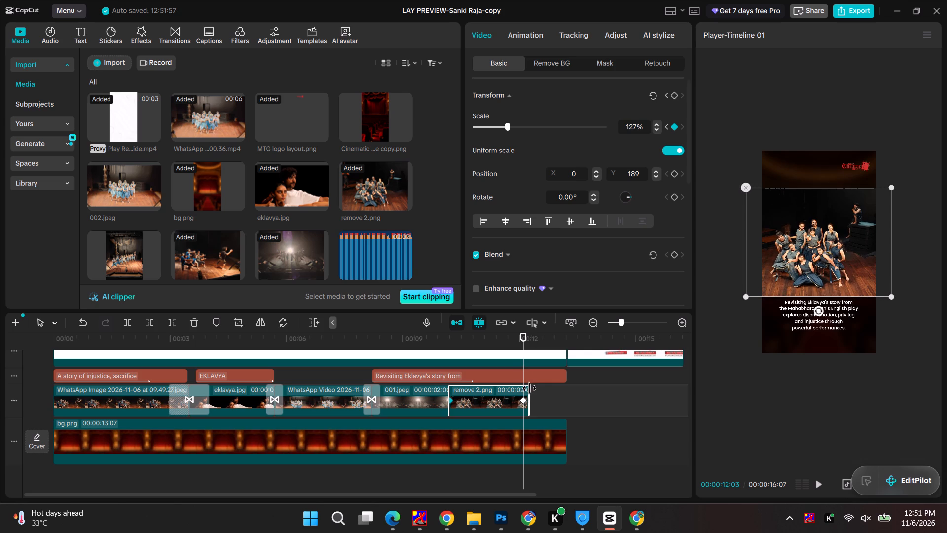
Trim the end of remove 2.png to its last keyframe at 00:00:12:03 and play back the zoom.
drag(529, 389, 521, 389)
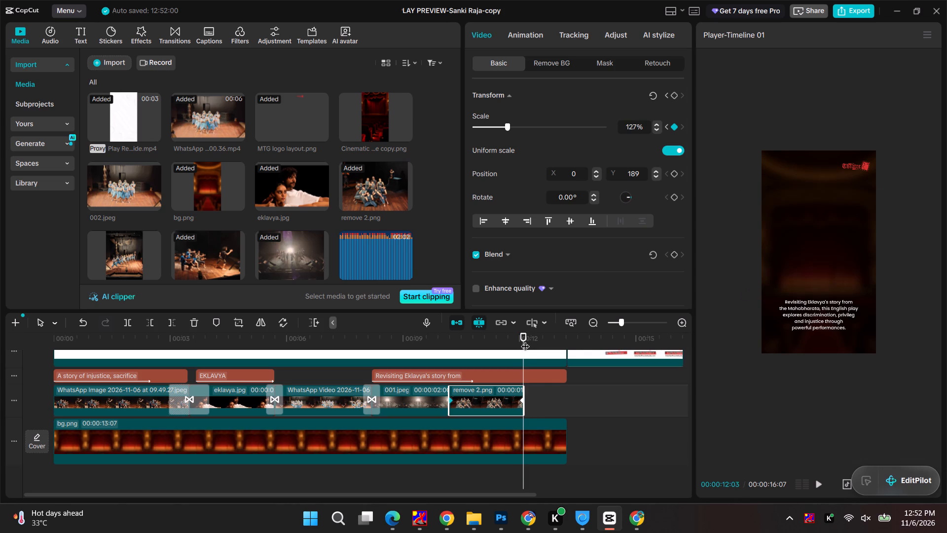
drag(522, 334, 447, 348)
key(space)
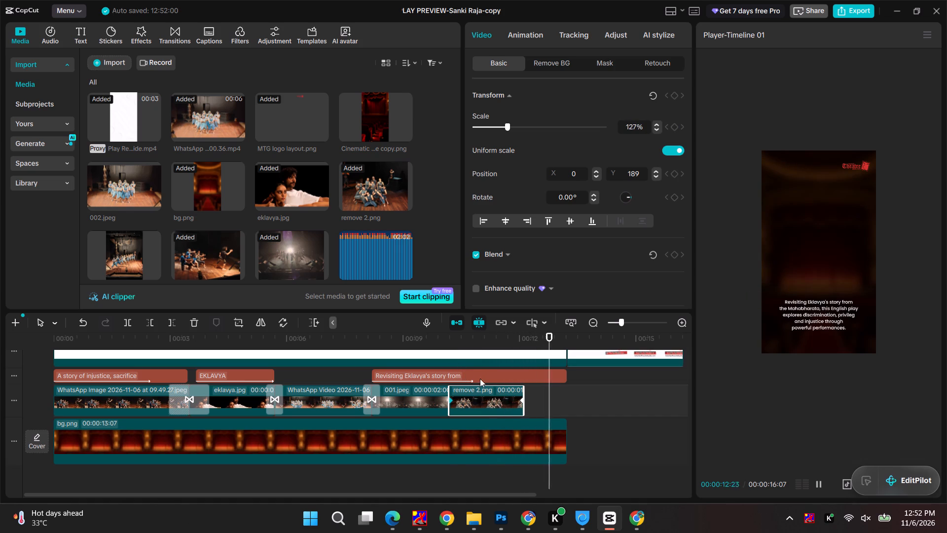
Trim the "Revisiting Eklavya's story" text, MTG logo layout.png and bg.png to end with remove 2.png at 00:00:12:03.
click(552, 376)
drag(565, 377, 521, 385)
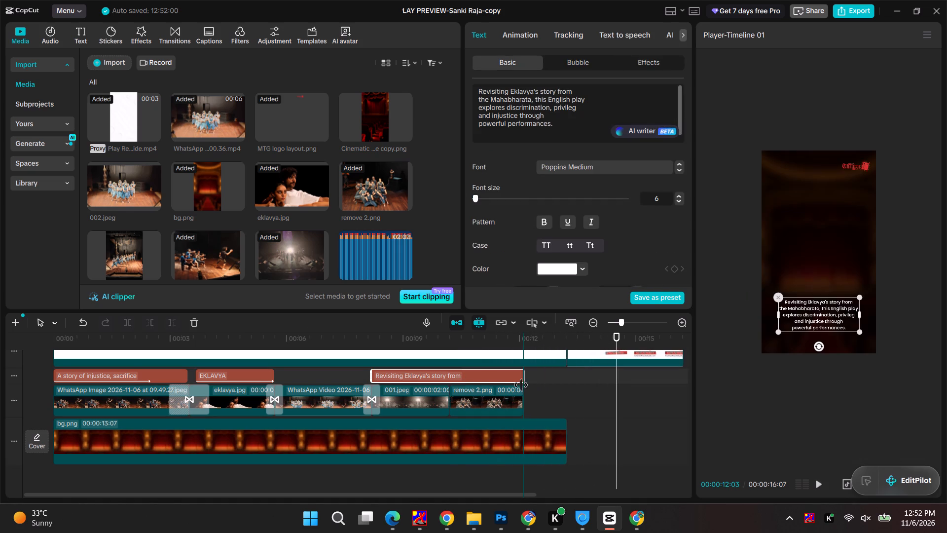
drag(521, 385, 519, 385)
click(534, 363)
drag(568, 359, 522, 361)
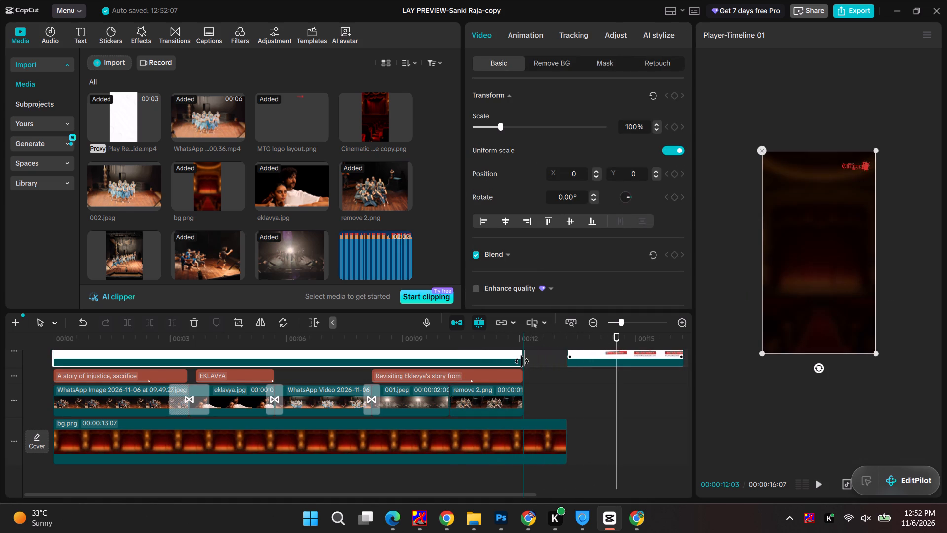
drag(522, 361, 521, 361)
click(538, 448)
drag(568, 442, 519, 443)
Place Play Review Last Slide.mp4 directly after MTG logo layout.png on the same track, and play the timeline from the start.
drag(587, 359, 543, 367)
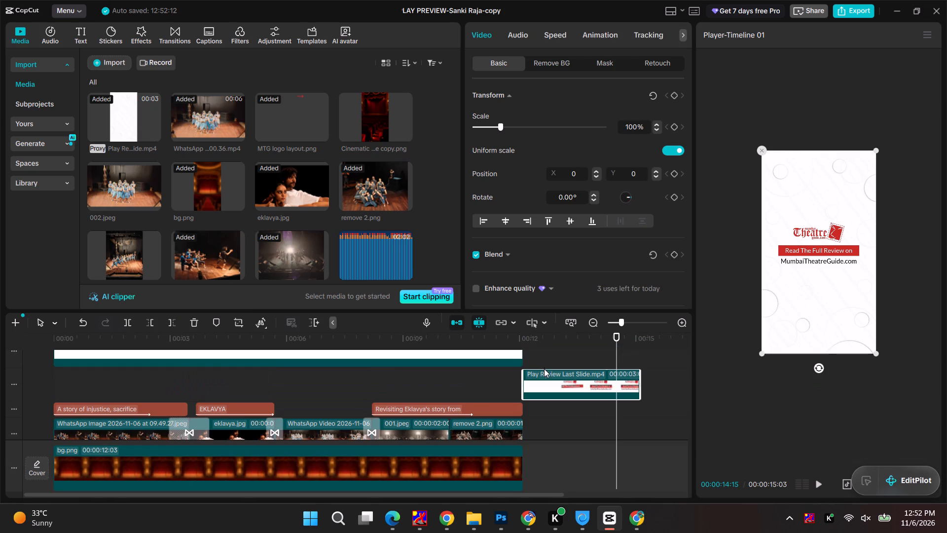
scroll(495, 410, down, 8)
scroll(495, 410, up, 7)
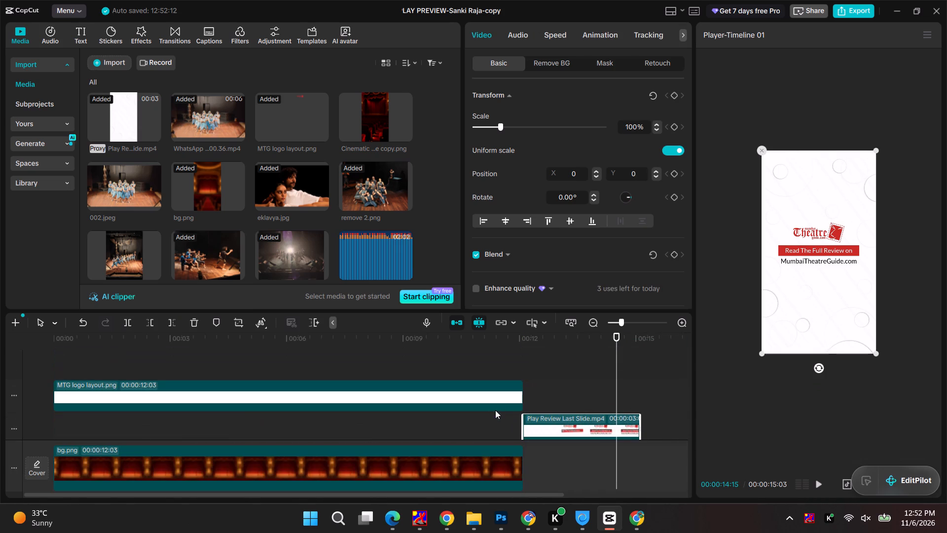
drag(498, 403, 496, 437)
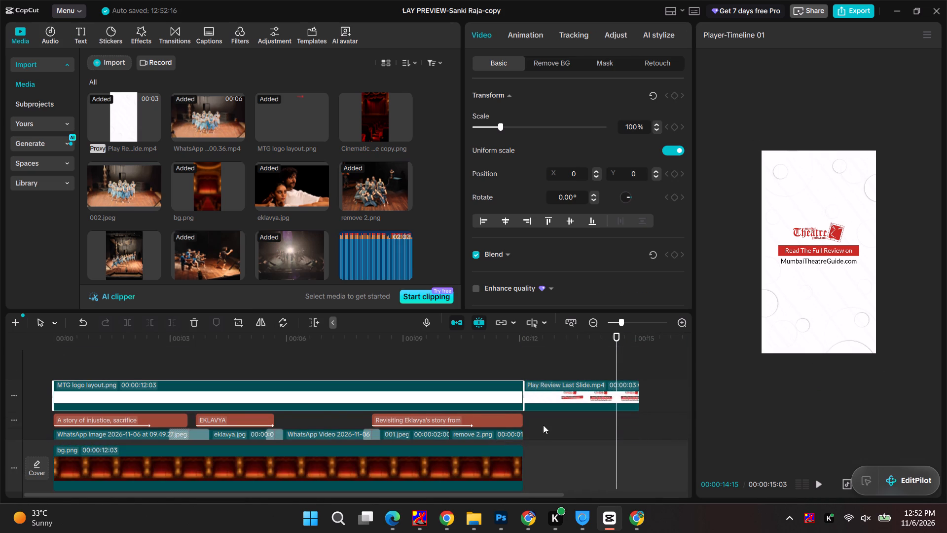
drag(98, 340, 0, 337)
key(space)
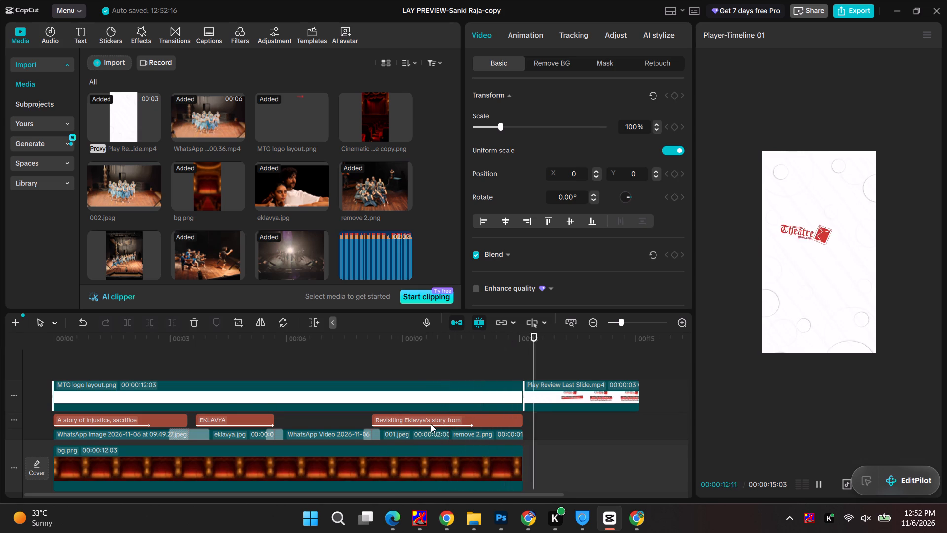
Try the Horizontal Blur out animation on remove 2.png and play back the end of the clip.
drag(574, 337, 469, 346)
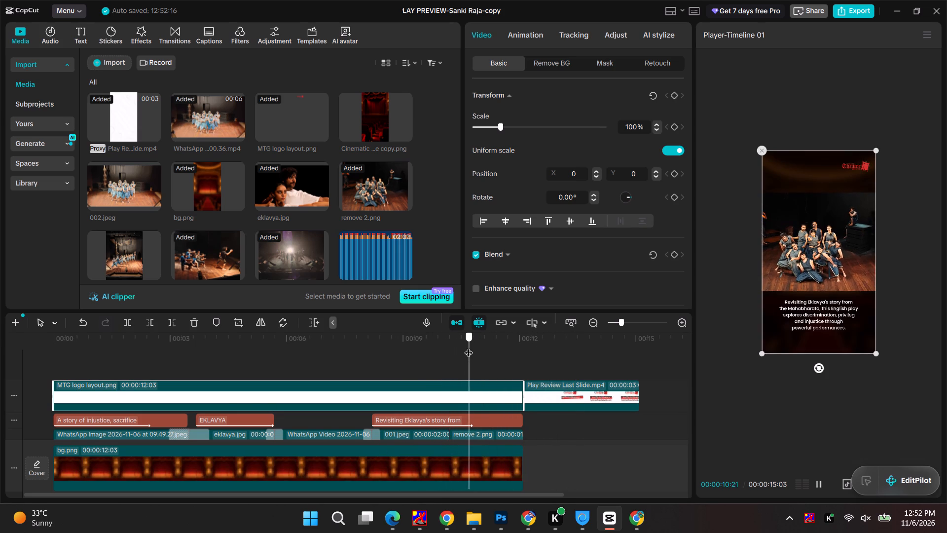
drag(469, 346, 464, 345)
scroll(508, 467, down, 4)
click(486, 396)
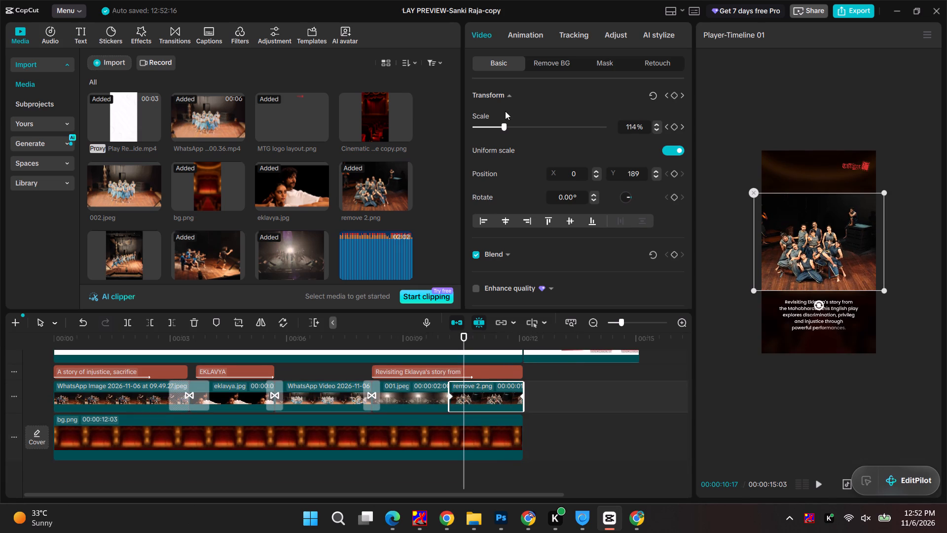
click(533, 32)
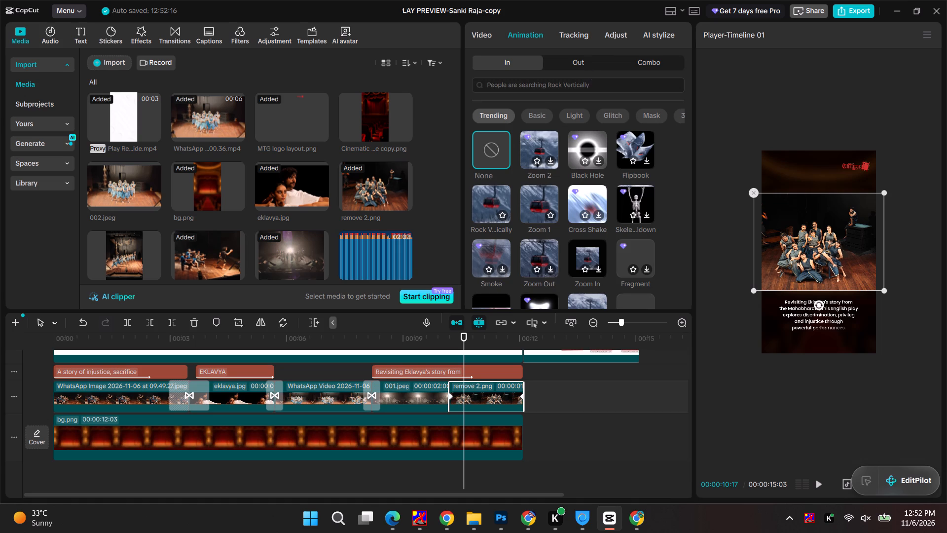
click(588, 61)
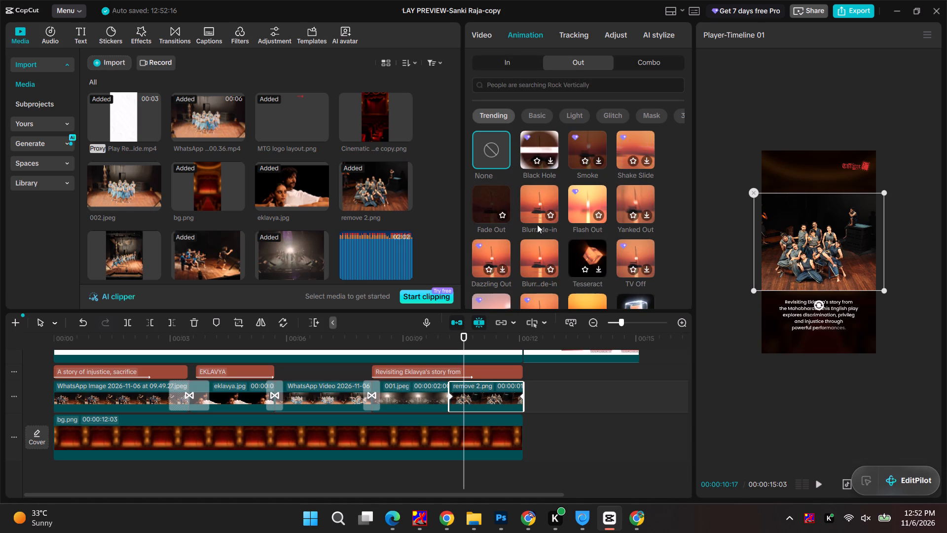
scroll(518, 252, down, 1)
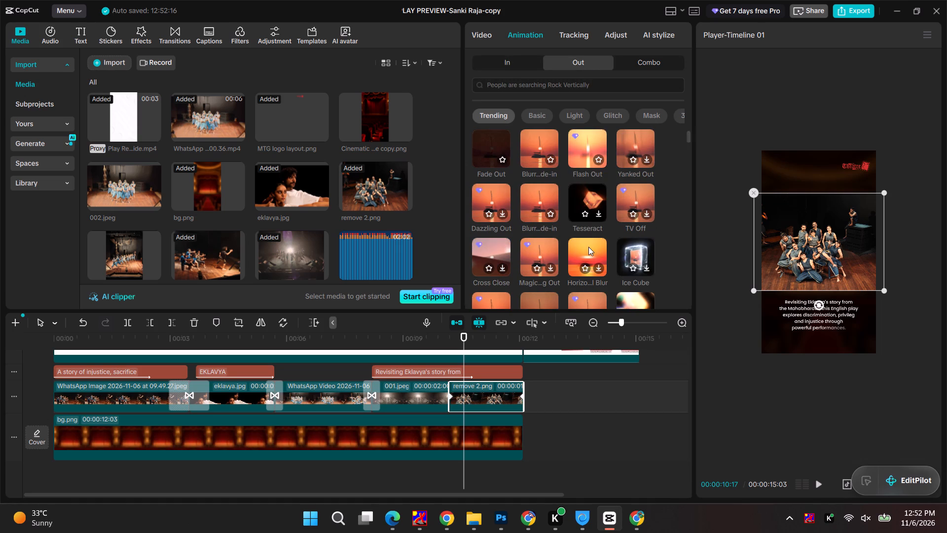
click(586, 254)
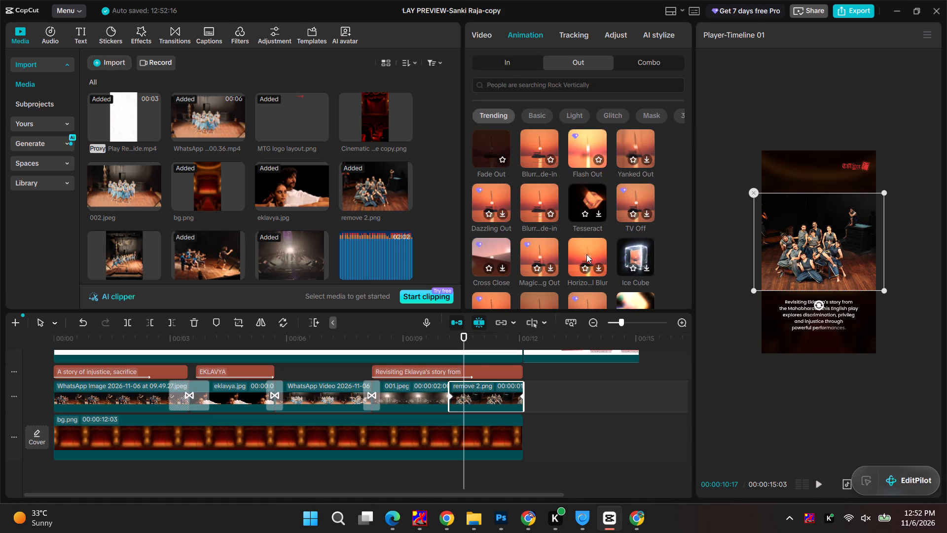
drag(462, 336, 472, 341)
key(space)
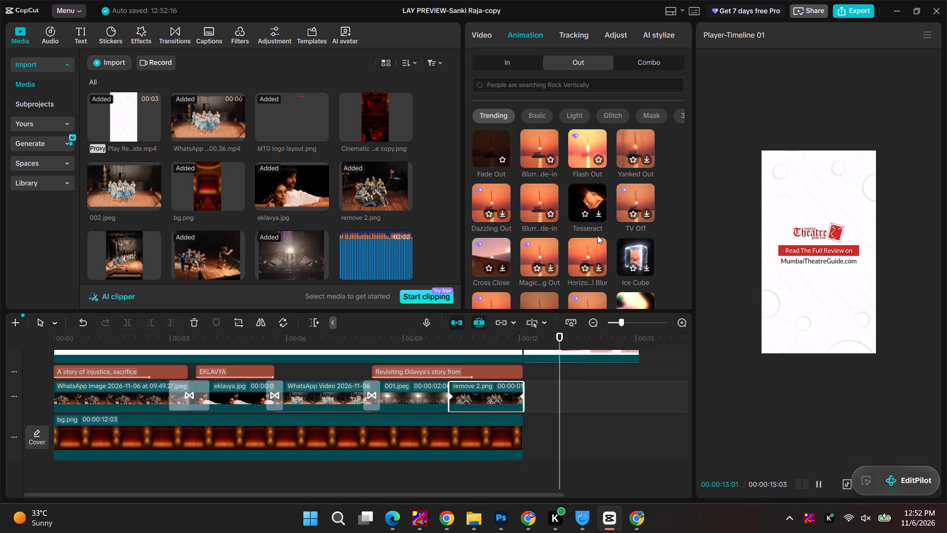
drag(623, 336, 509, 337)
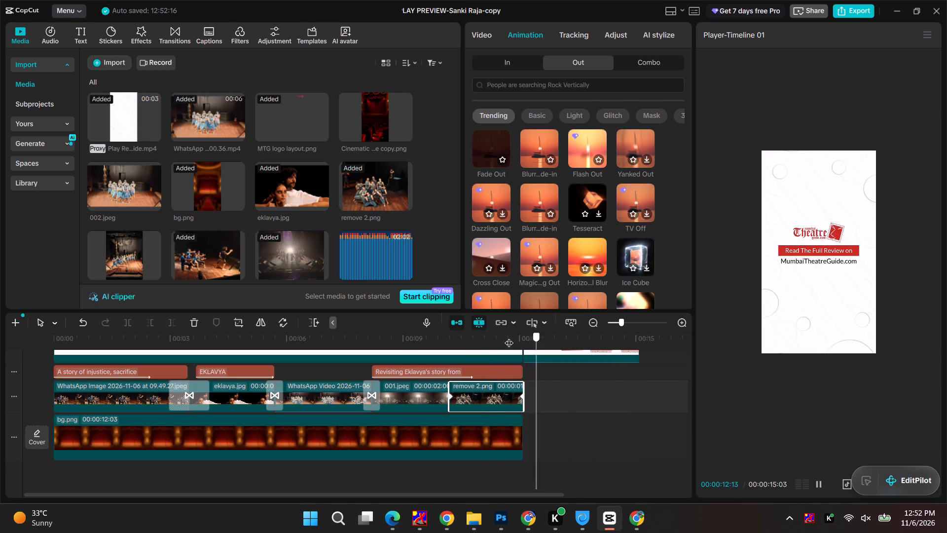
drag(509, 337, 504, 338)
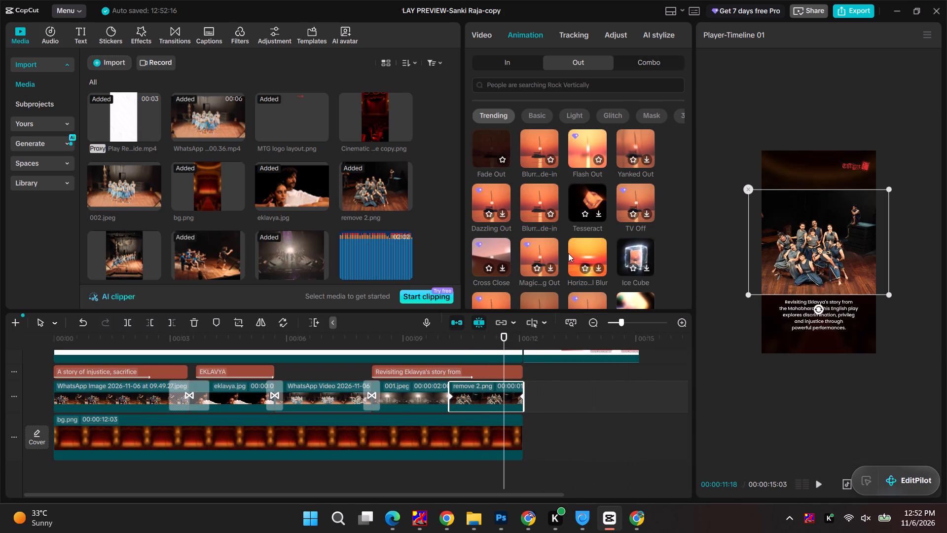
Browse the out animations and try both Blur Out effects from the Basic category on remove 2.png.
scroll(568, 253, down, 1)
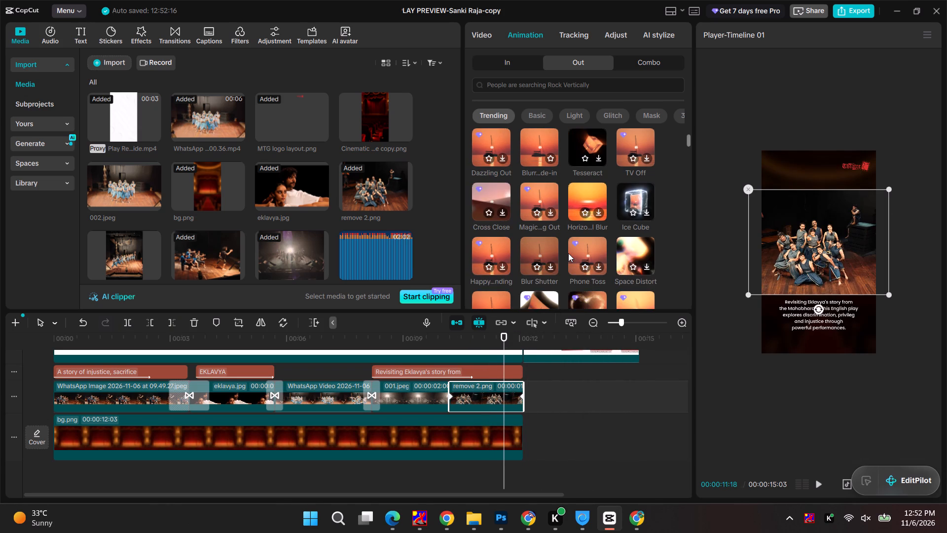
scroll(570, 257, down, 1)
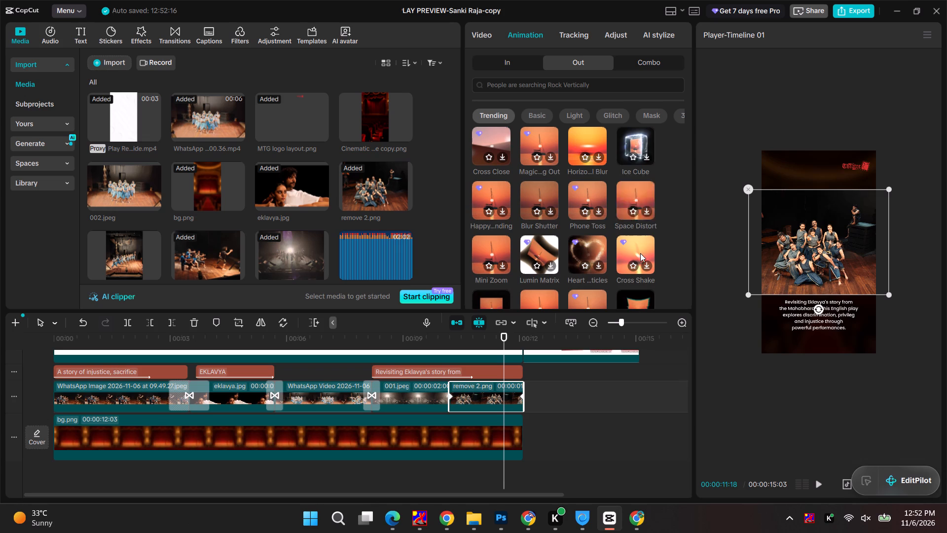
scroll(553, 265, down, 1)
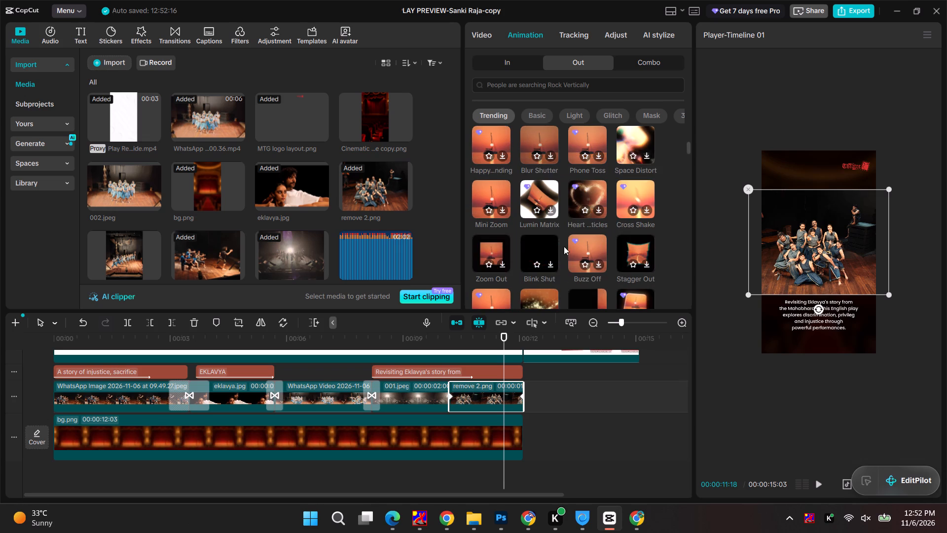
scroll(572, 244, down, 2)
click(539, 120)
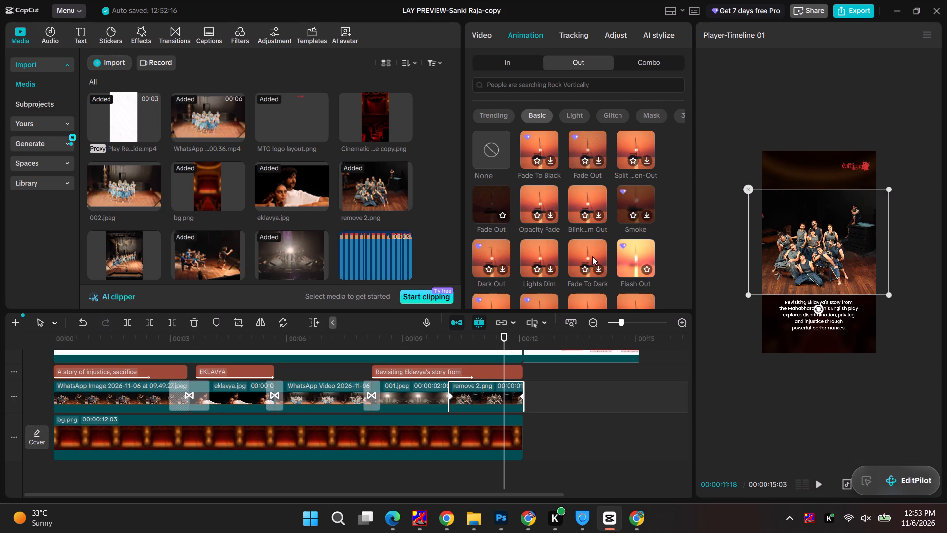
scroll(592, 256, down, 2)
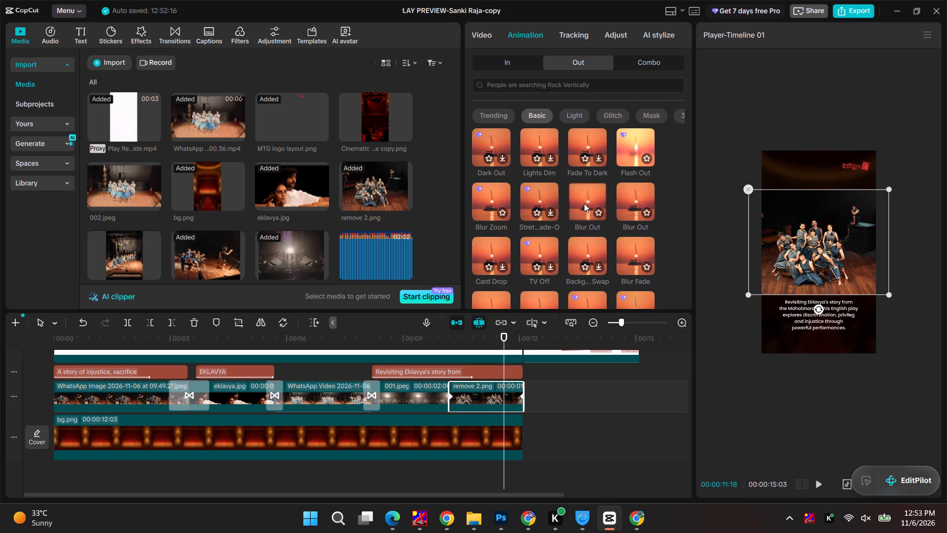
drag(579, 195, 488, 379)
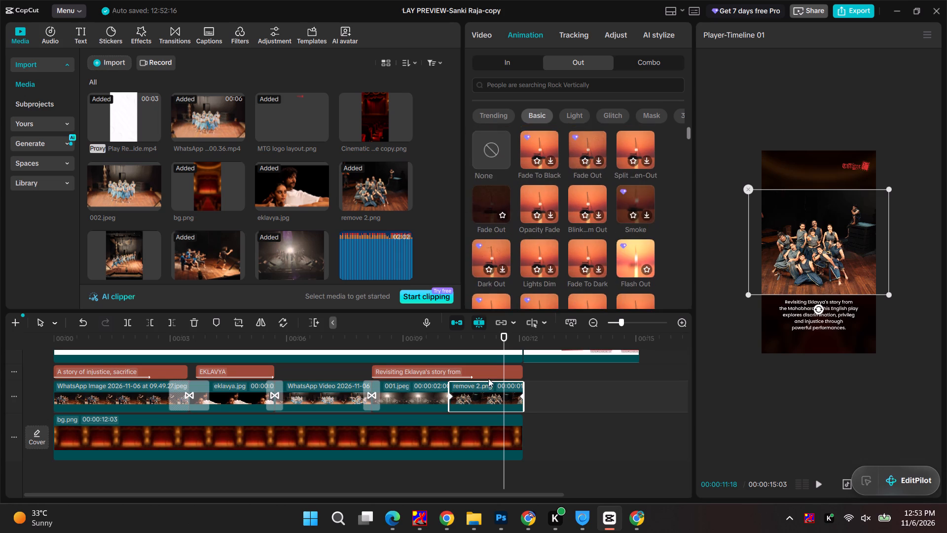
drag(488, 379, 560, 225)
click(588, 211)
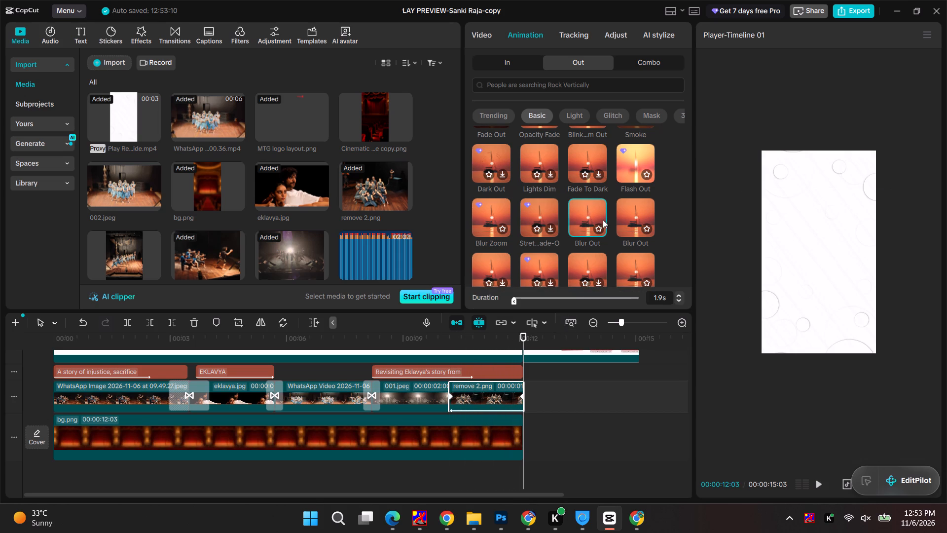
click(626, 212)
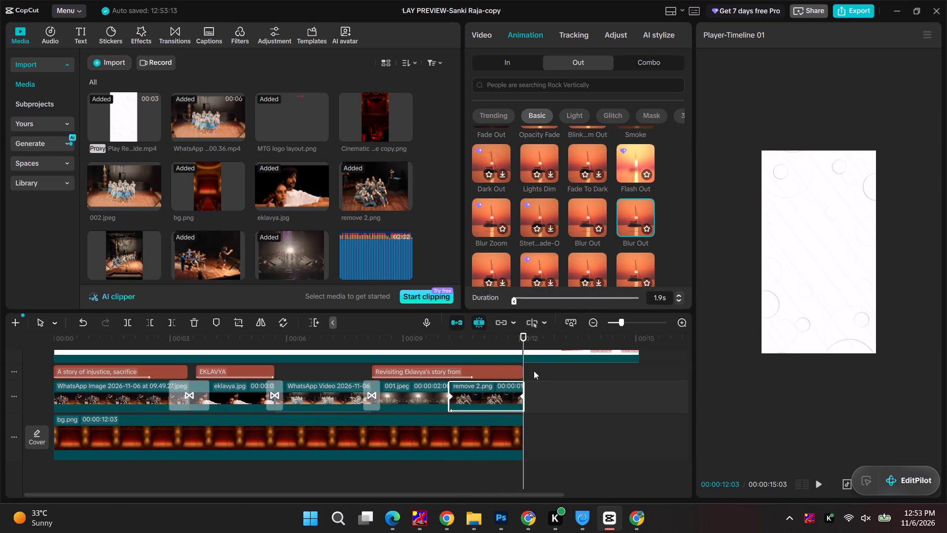
Apply the free Fade Out animation to remove 2.png in place of Blur Out, after trying the Pro Fade Out.
scroll(582, 220, up, 2)
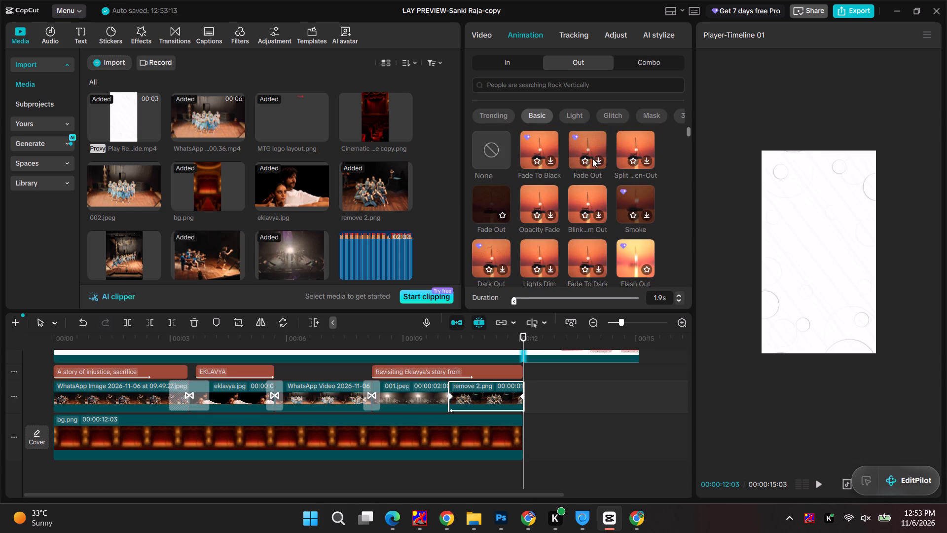
click(591, 149)
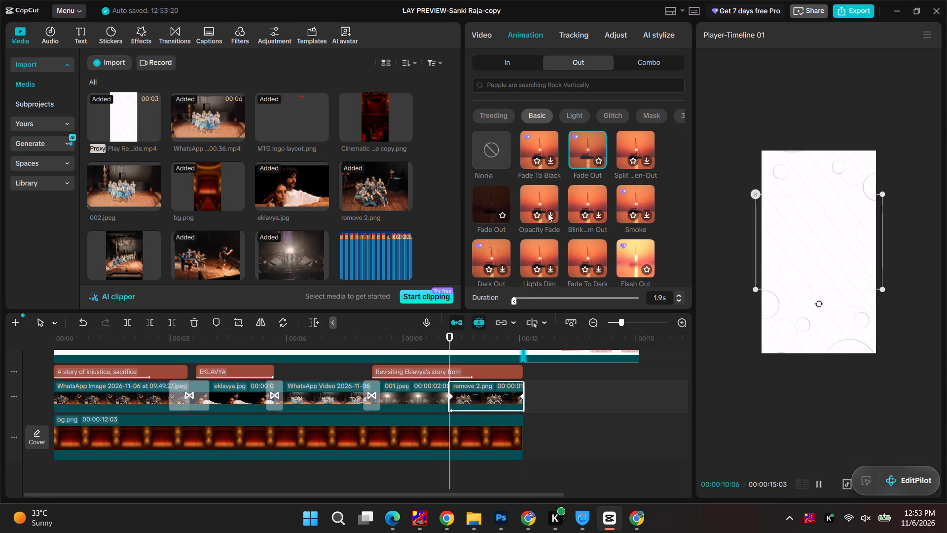
click(499, 209)
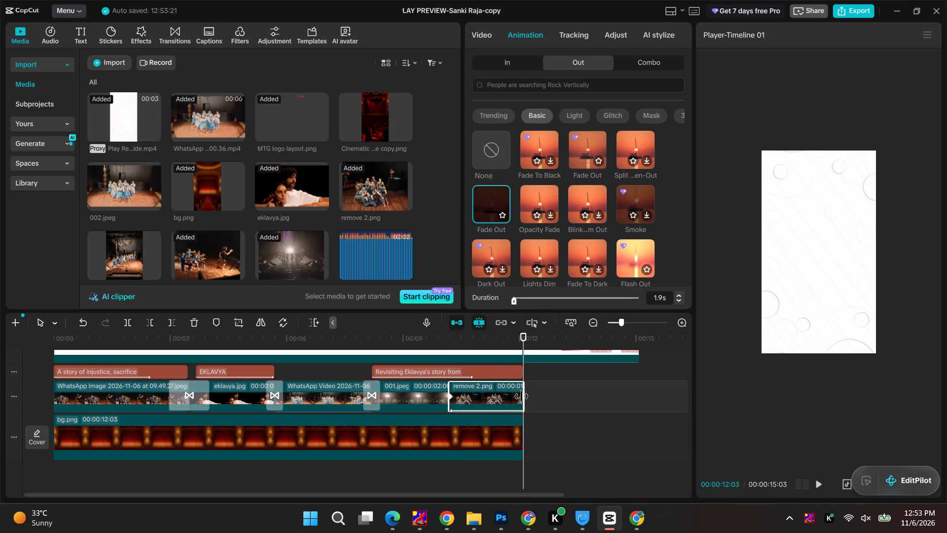
Extend remove 2.png to a duration of 00:00:02:12 and the "Revisiting Eklavya's story" text to the same end, playing back the ending.
drag(521, 396, 541, 396)
drag(524, 396, 537, 395)
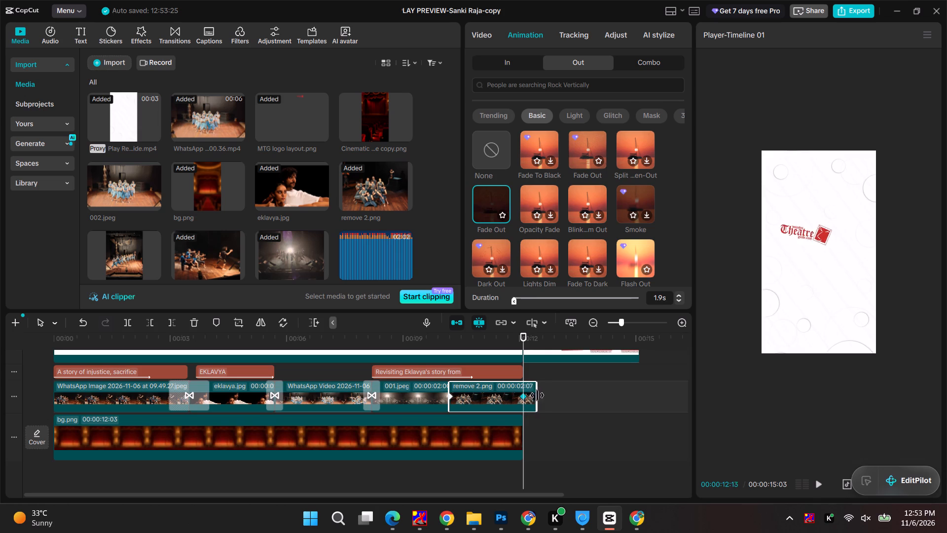
drag(537, 395, 541, 395)
click(509, 371)
drag(524, 372, 537, 372)
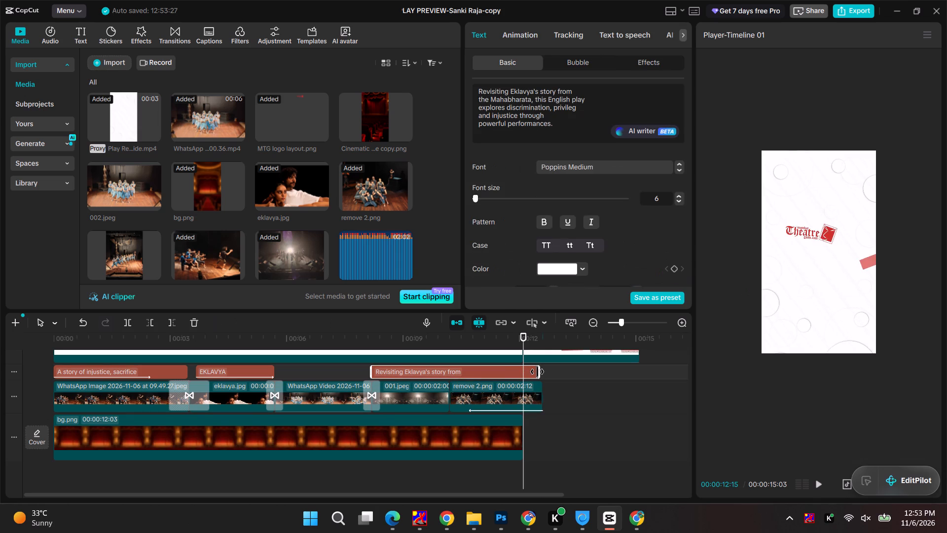
drag(537, 372, 539, 372)
click(480, 340)
key(space)
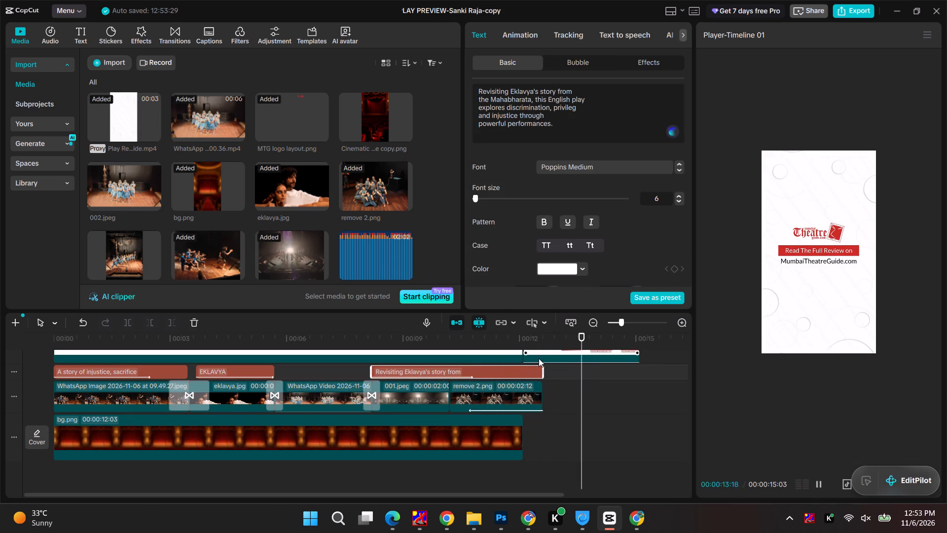
Move Play Review Last Slide.mp4 to the end of remove 2.png, extend MTG logo layout.png to 00:00:12:18 to meet it, and play back.
scroll(537, 356, up, 3)
drag(552, 398, 570, 400)
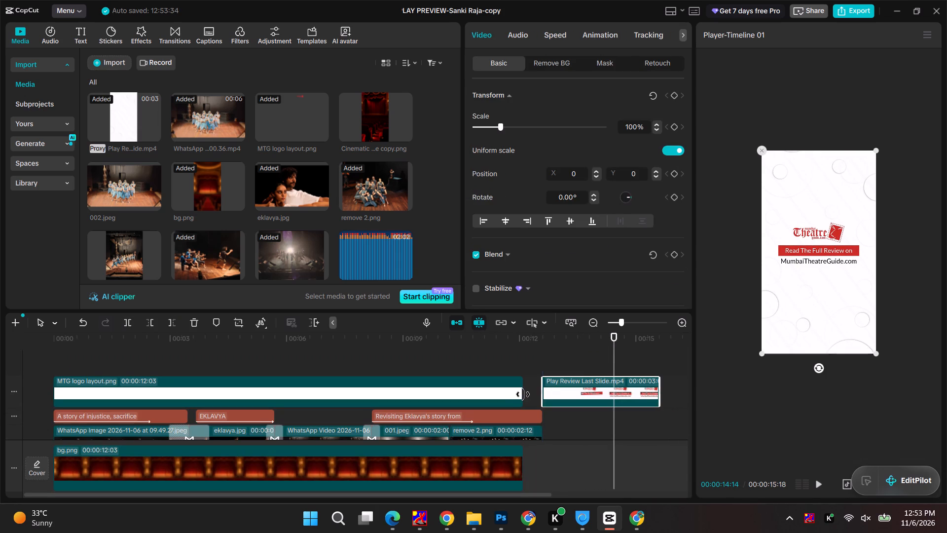
click(523, 394)
drag(525, 395, 542, 395)
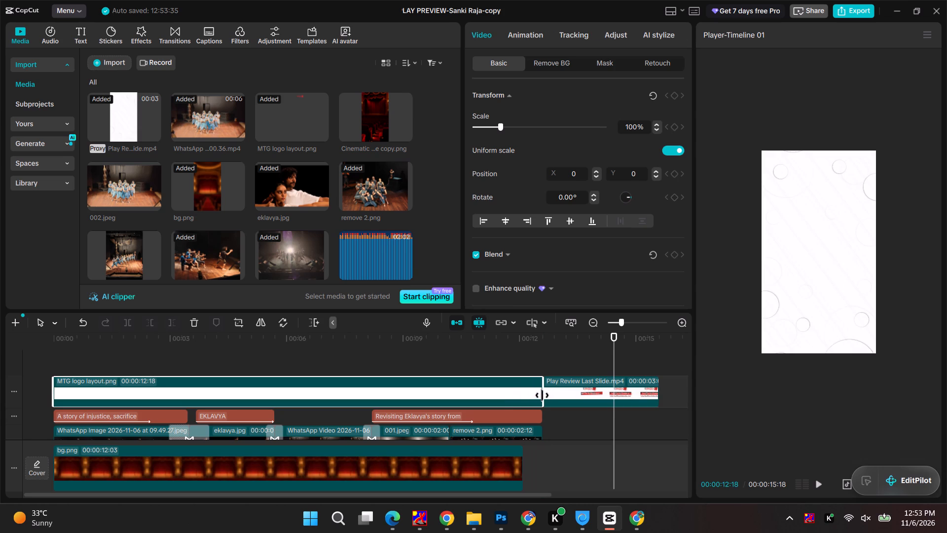
drag(542, 395, 541, 395)
drag(468, 342, 463, 345)
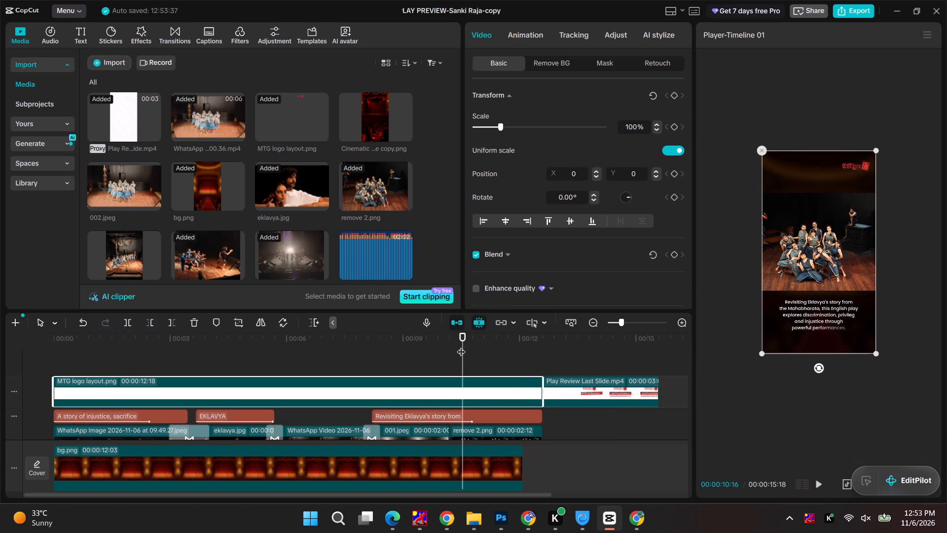
key(space)
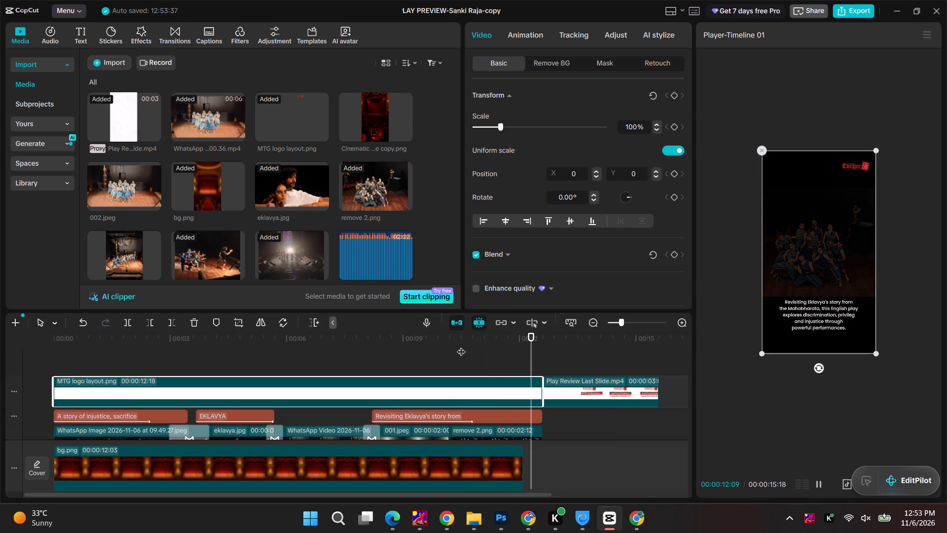
Extend the end of the "Revisiting Eklavya's story" text slightly past remove 2.png, to about 00:00:12:25.
scroll(472, 387, down, 3)
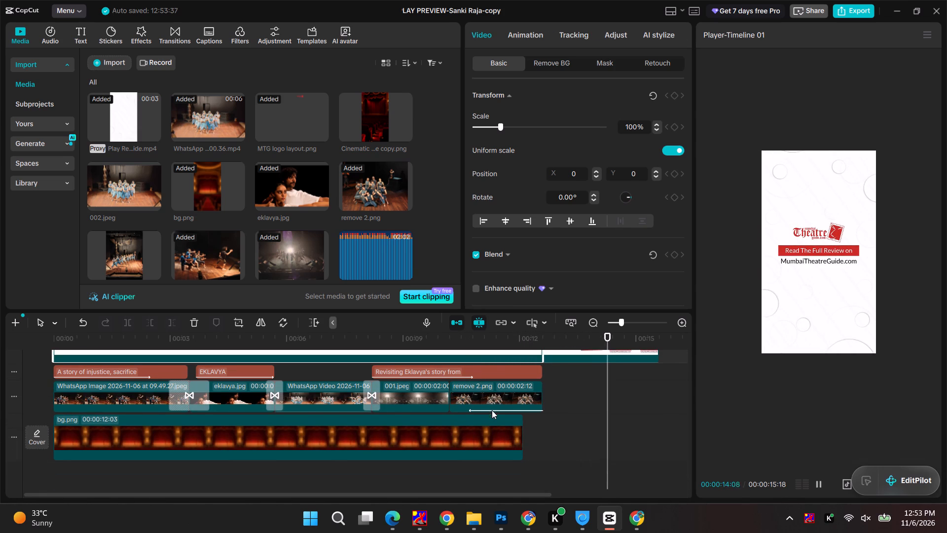
click(497, 369)
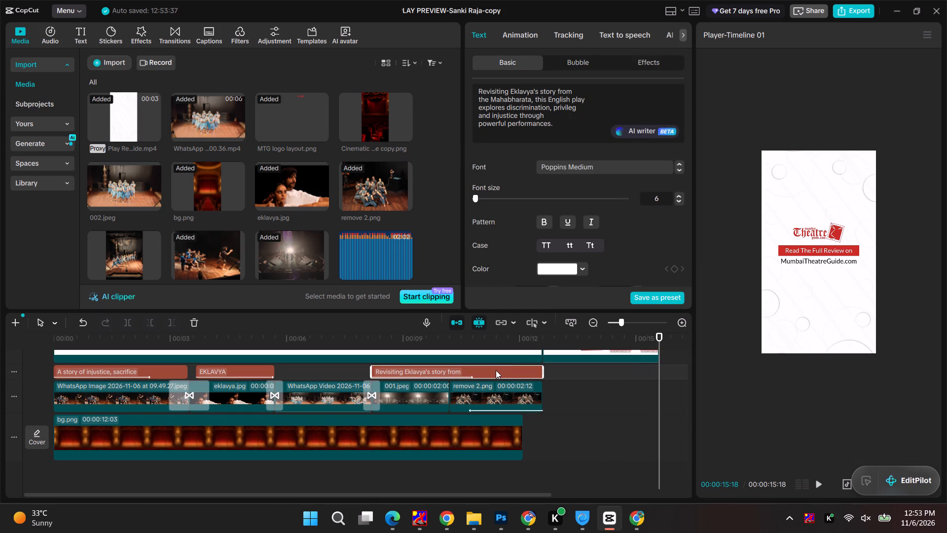
drag(543, 375, 550, 374)
Apply a 0.5s Fade Out animation to the end of the "Revisiting Eklavya's story" text and play back the ending.
click(521, 34)
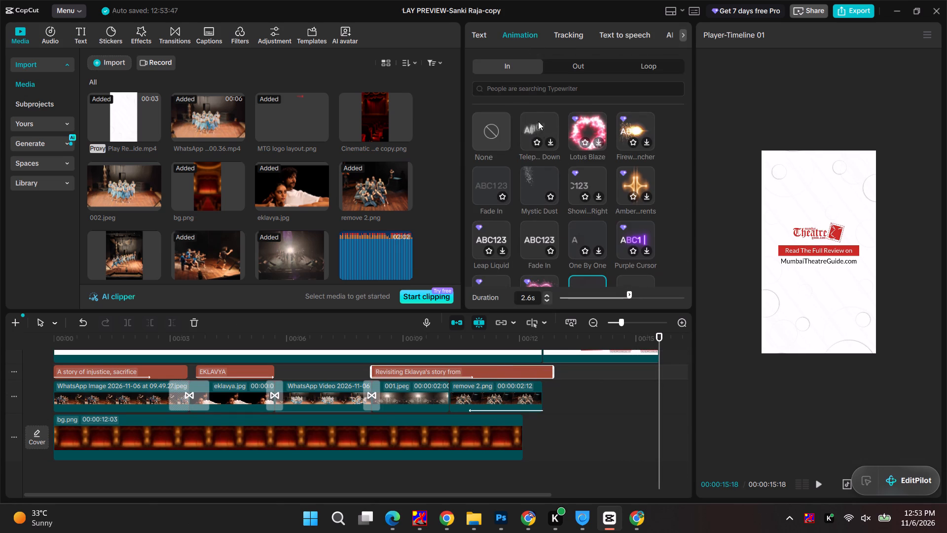
click(571, 65)
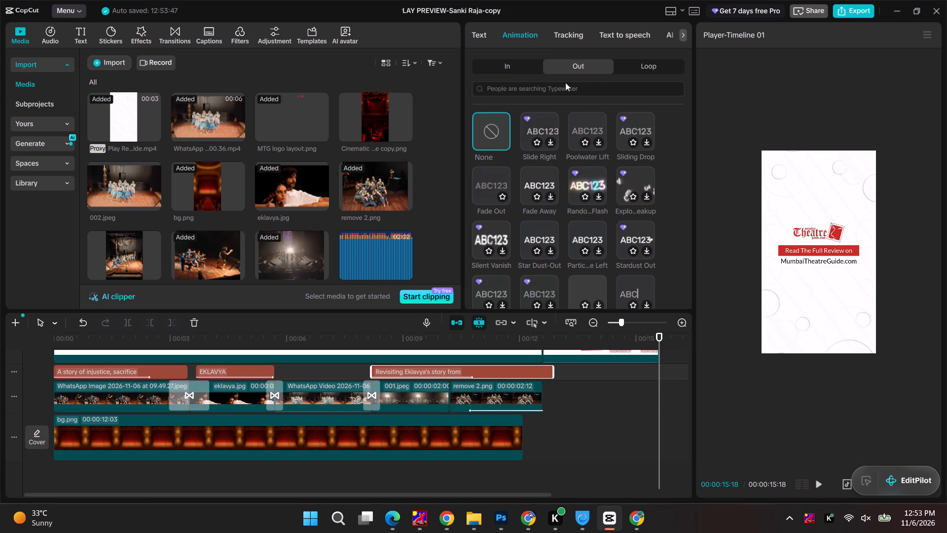
click(500, 175)
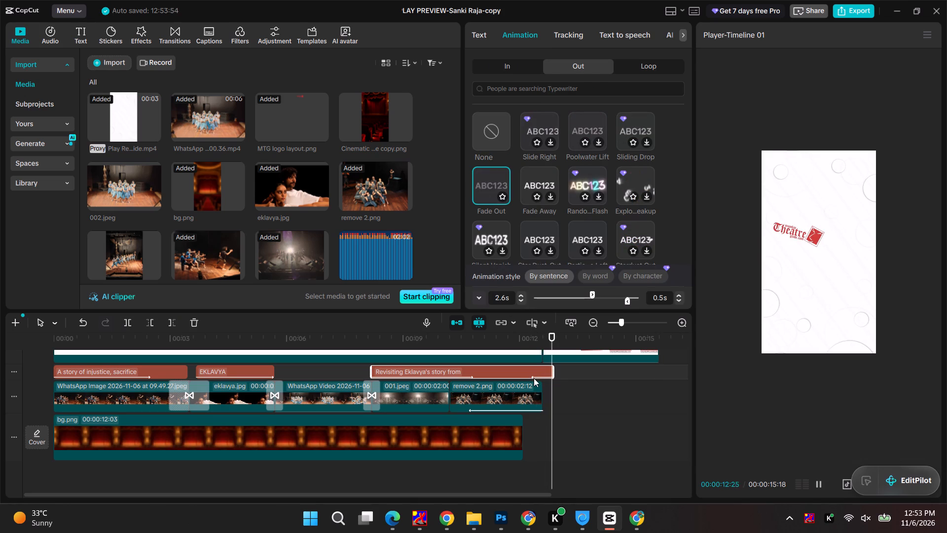
drag(552, 338, 525, 340)
key(space)
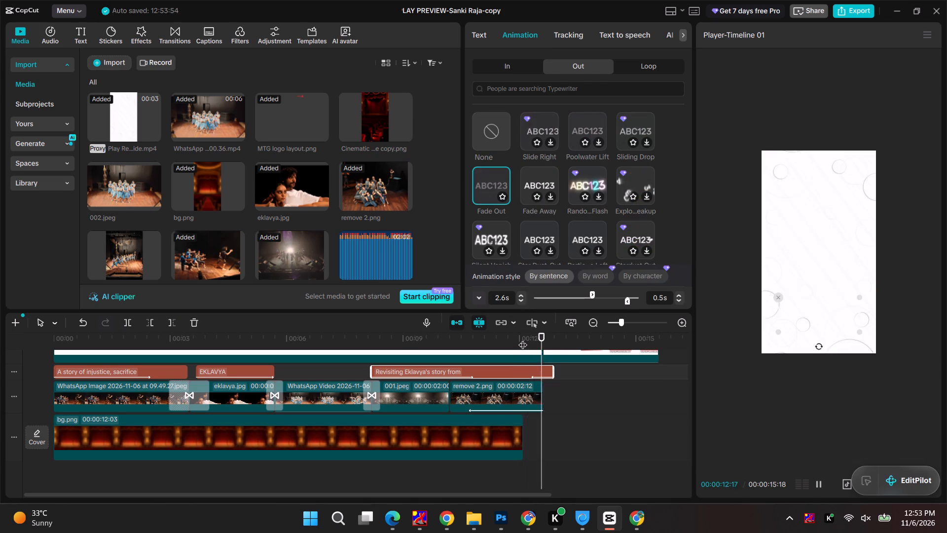
Extend the bg.png background to 00:00:12:18 so that it ends with remove 2.png.
click(517, 434)
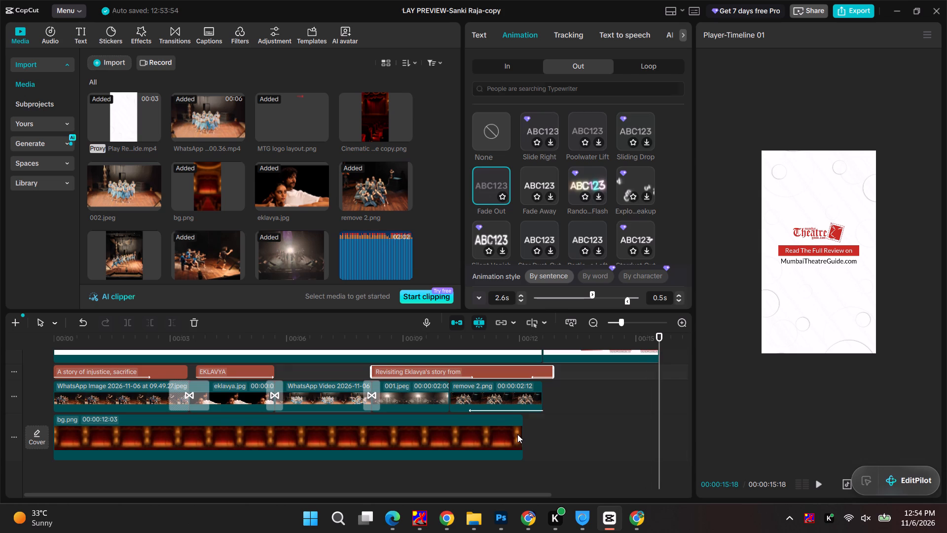
drag(524, 437, 538, 437)
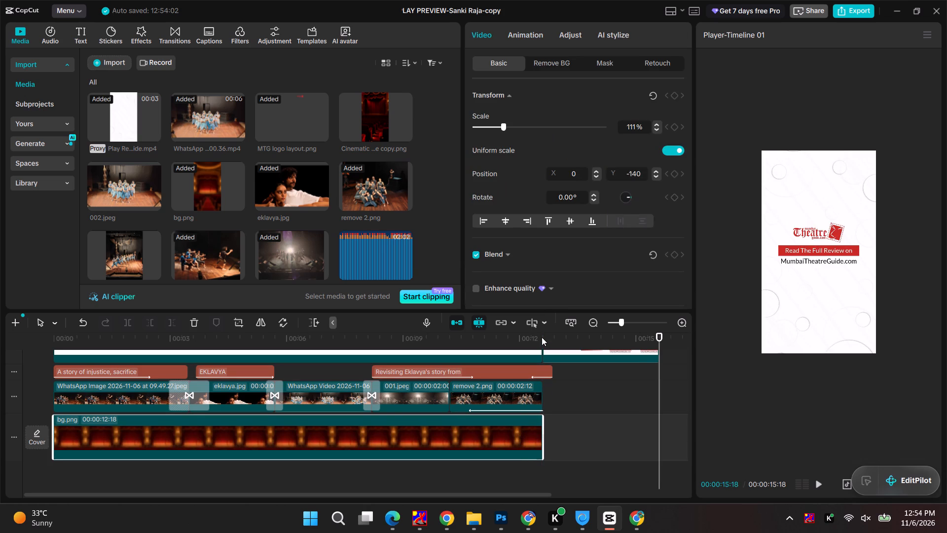
Play the promo back from the start.
drag(542, 337, 0, 337)
key(space)
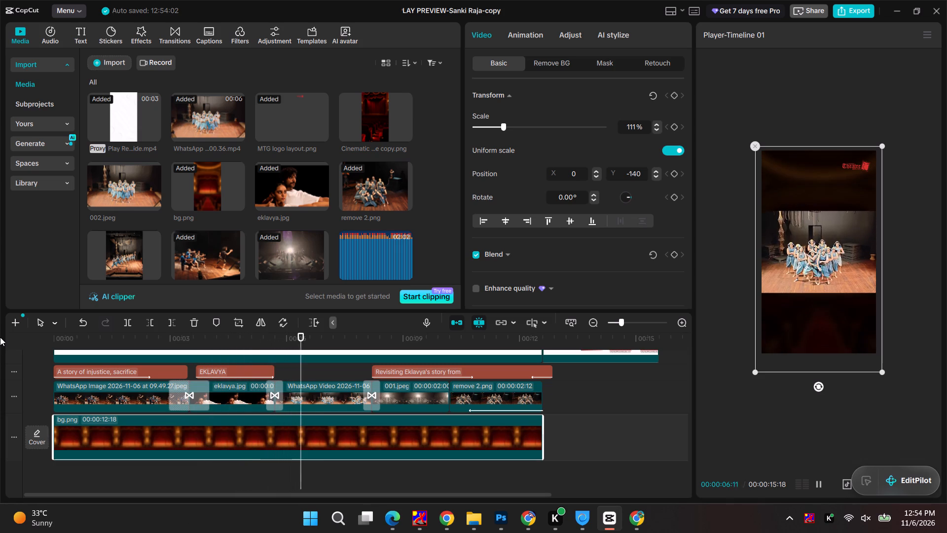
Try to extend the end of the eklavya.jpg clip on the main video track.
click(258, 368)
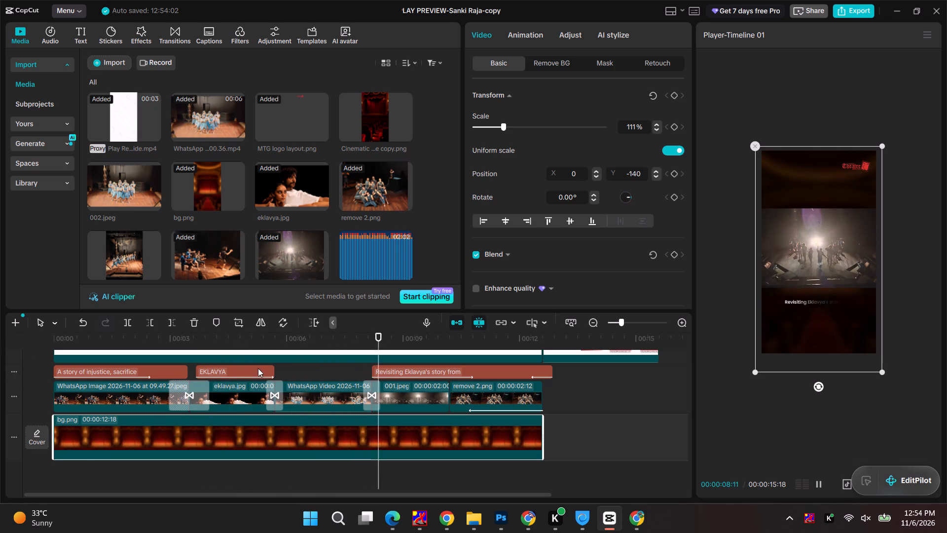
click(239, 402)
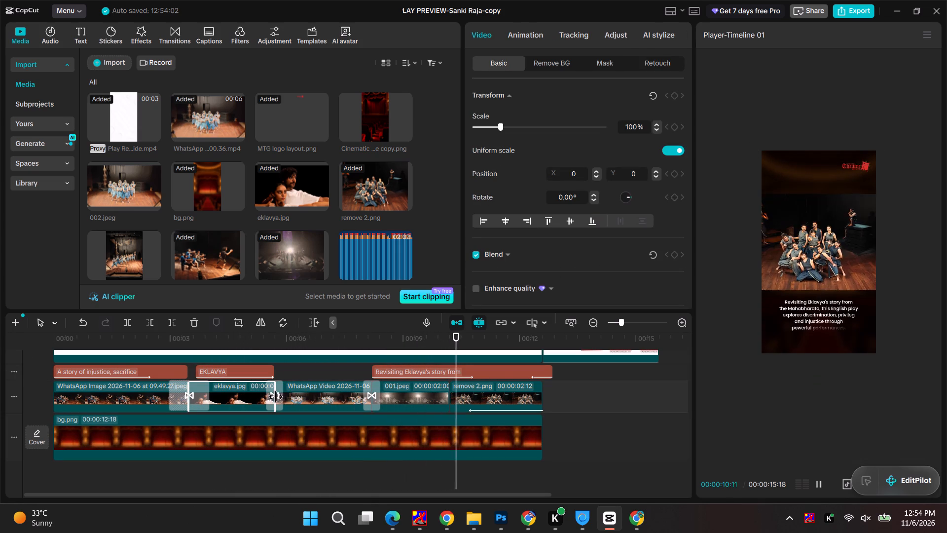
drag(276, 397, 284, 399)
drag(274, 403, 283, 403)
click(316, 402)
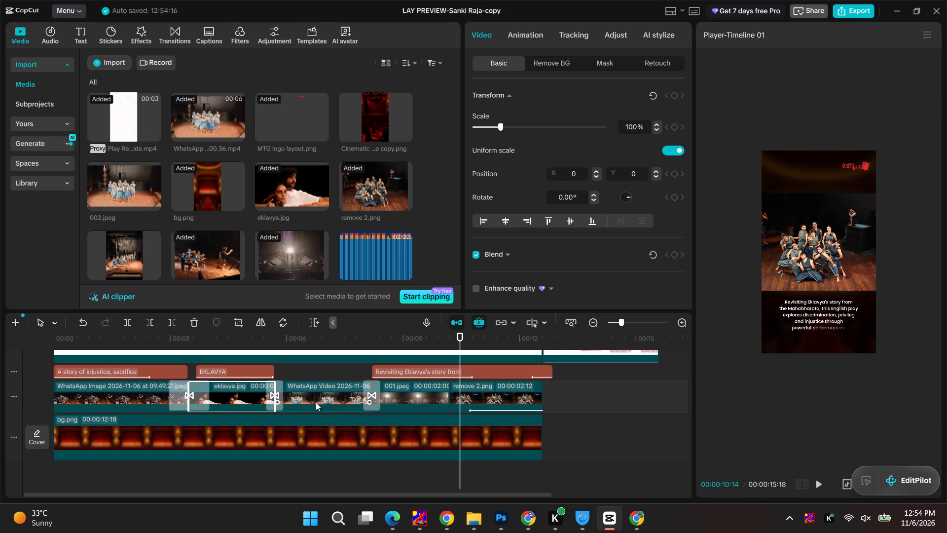
Extend the EKLAVYA text's start back to the end of the first text and its end to about 00:00:06:04, and play back.
click(271, 374)
drag(275, 372, 288, 373)
click(196, 373)
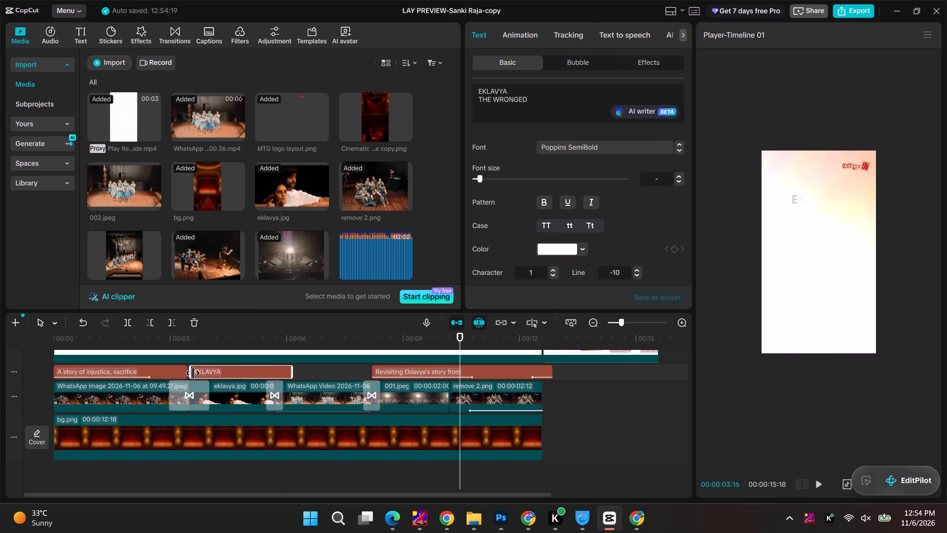
click(190, 341)
click(161, 338)
key(space)
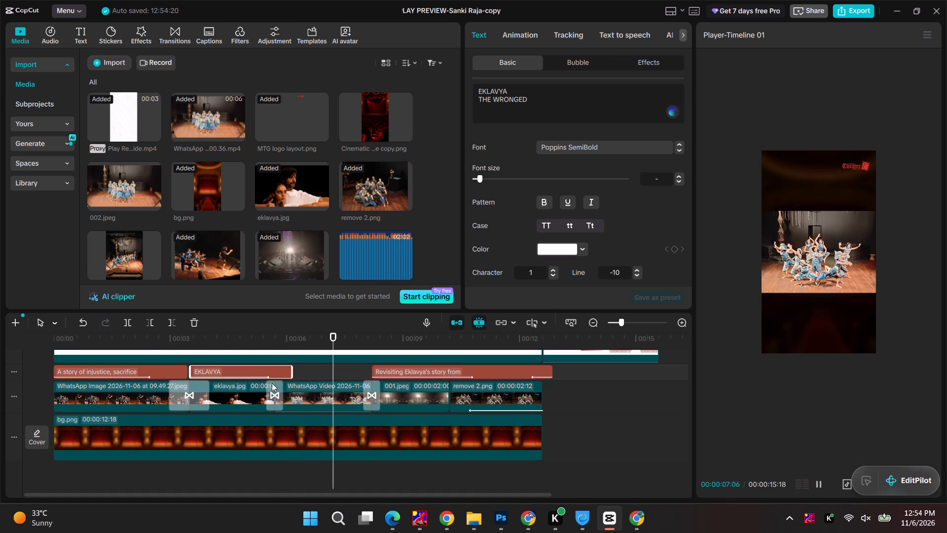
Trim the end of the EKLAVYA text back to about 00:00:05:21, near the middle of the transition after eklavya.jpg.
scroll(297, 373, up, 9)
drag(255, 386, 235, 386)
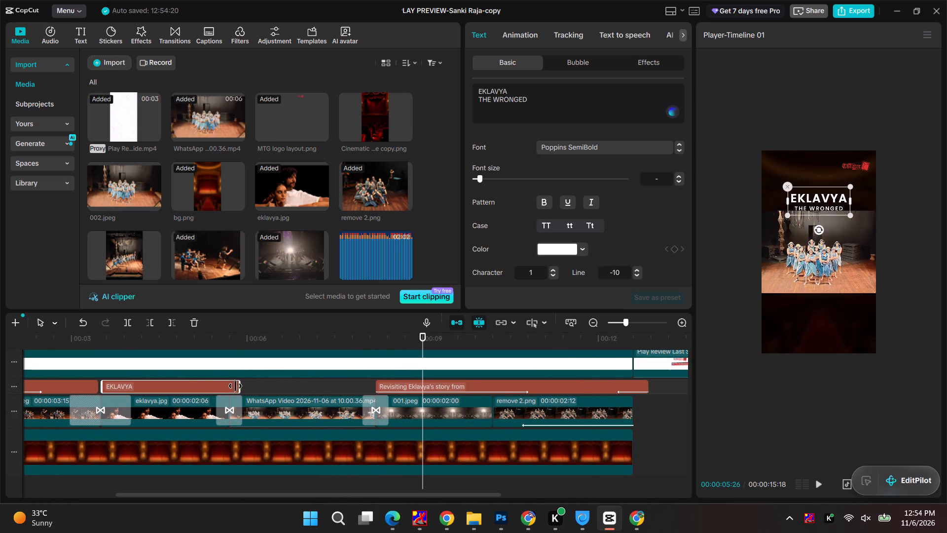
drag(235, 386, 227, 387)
Set the EKLAVYA text's In animation duration to 0.9s and play the section back.
click(167, 387)
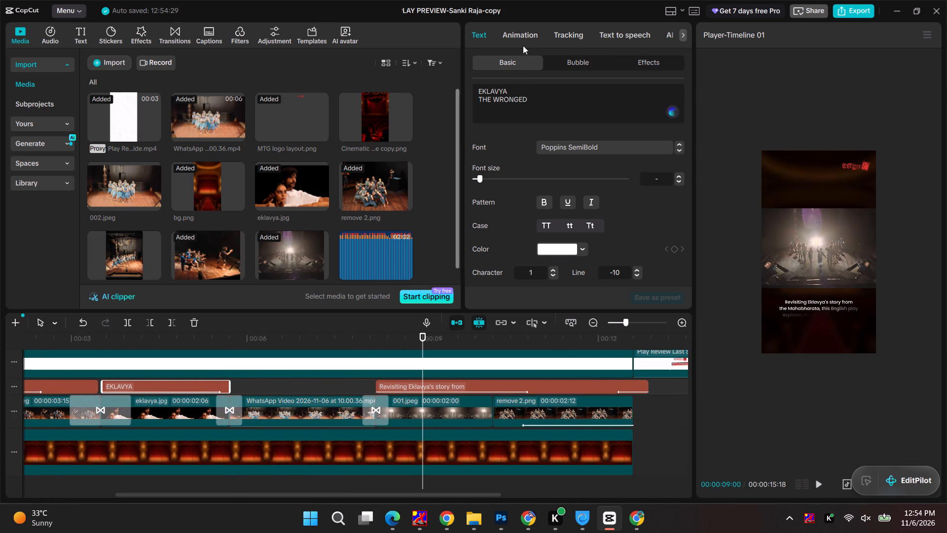
click(525, 32)
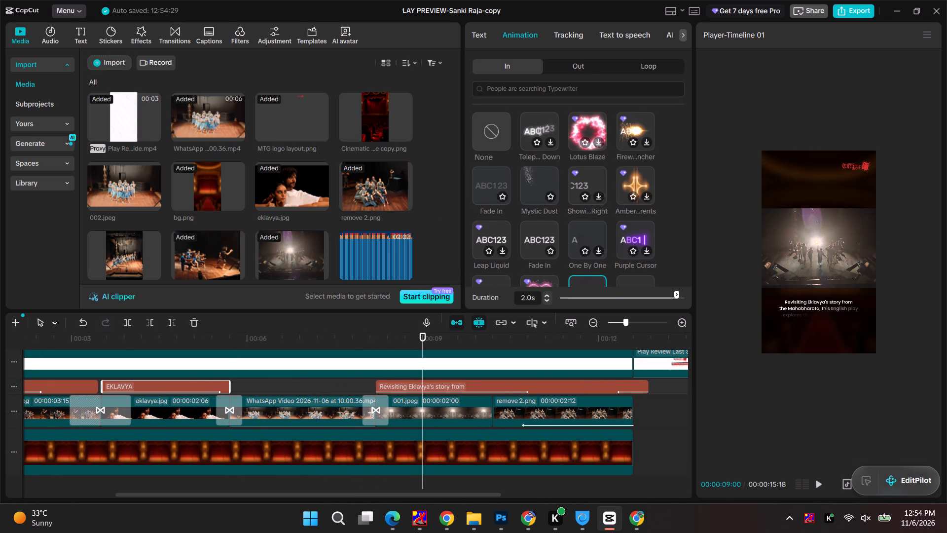
drag(674, 295, 645, 293)
drag(645, 293, 630, 293)
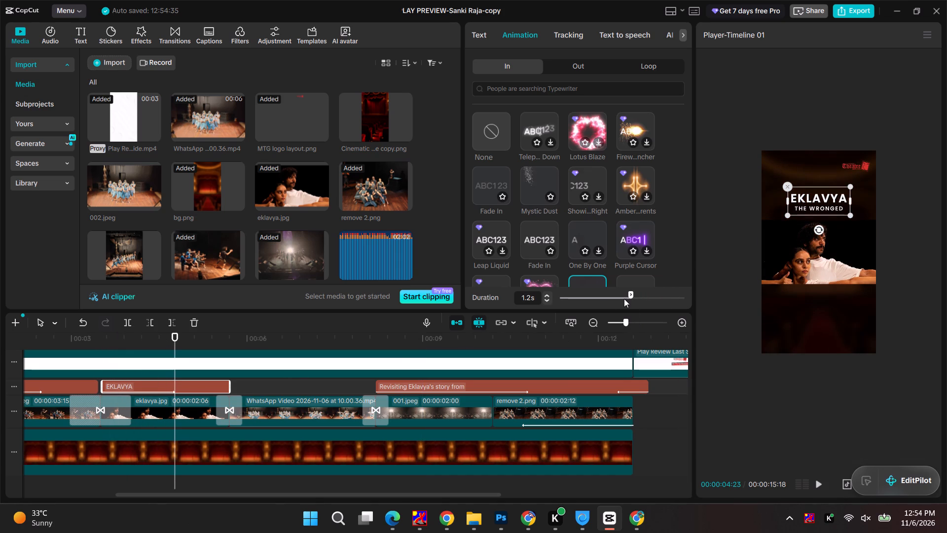
drag(627, 297, 611, 297)
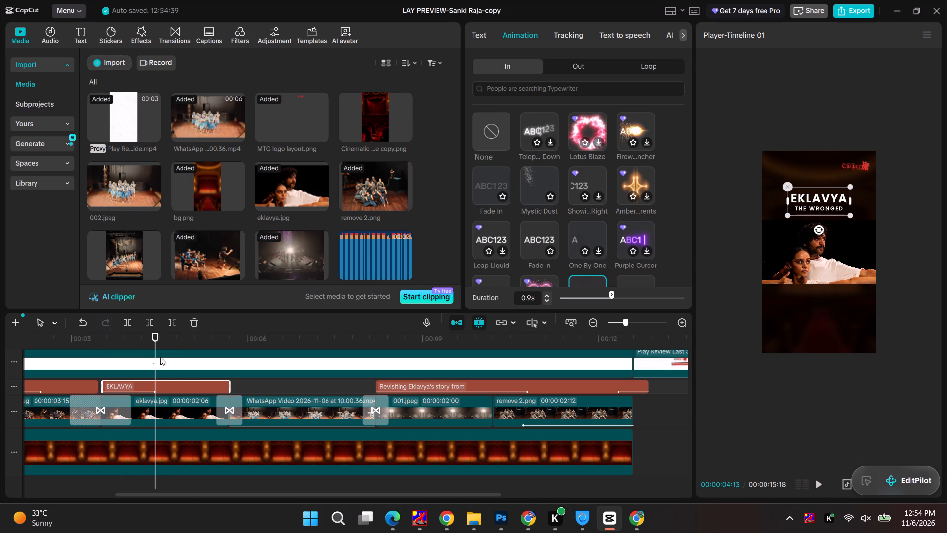
click(114, 344)
key(space)
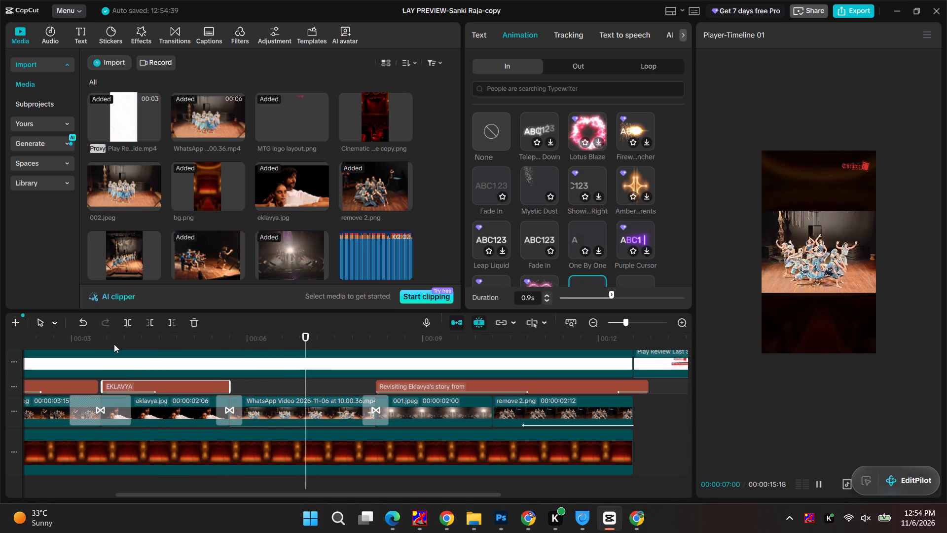
Trim the end of the EKLAVYA text to about 00:00:05:14, at the start of the transition after eklavya.jpg.
drag(228, 388, 225, 387)
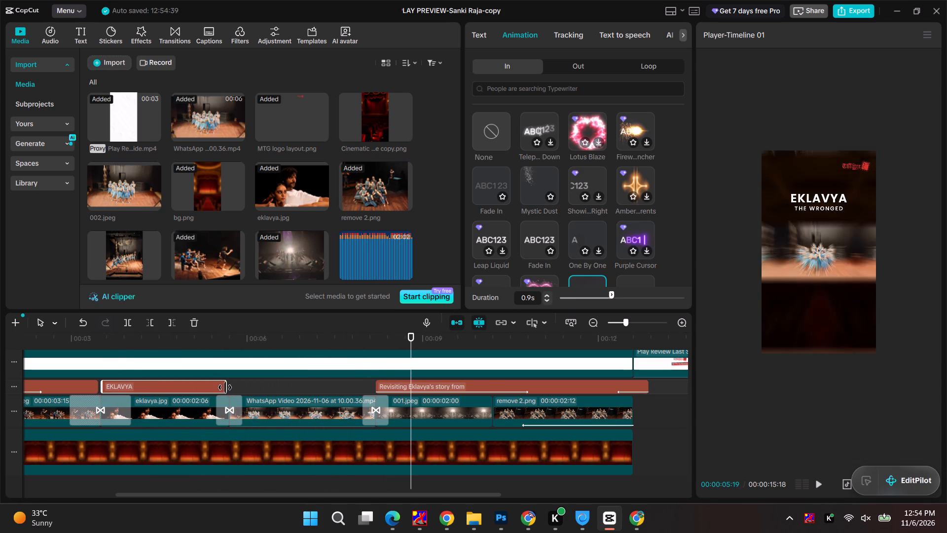
drag(225, 387, 217, 387)
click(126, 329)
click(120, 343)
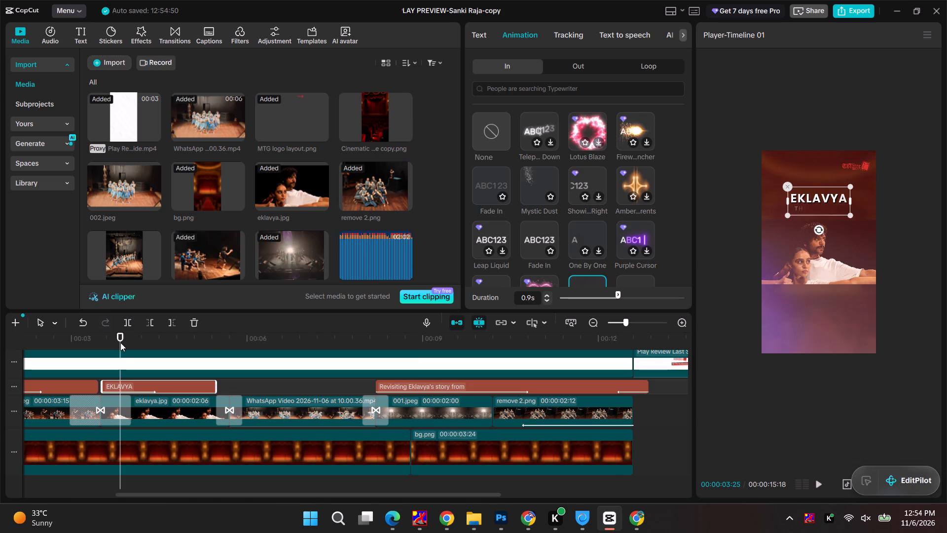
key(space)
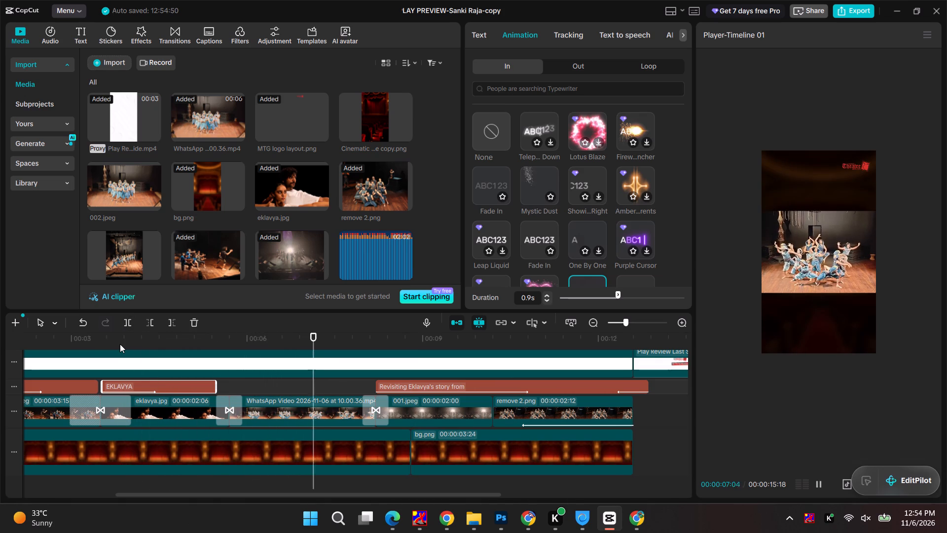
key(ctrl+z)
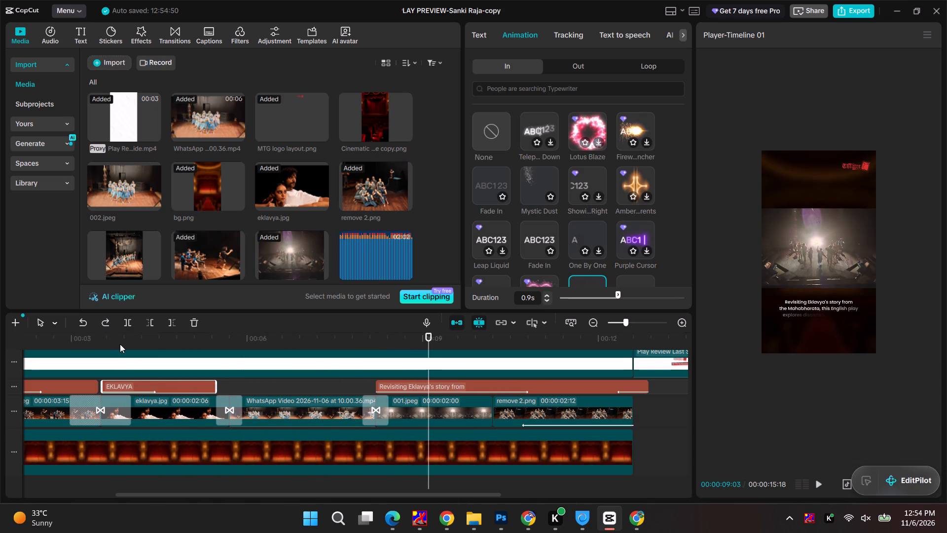
Play the promo back from the start of the EKLAVYA text through to the end slide.
click(126, 338)
key(space)
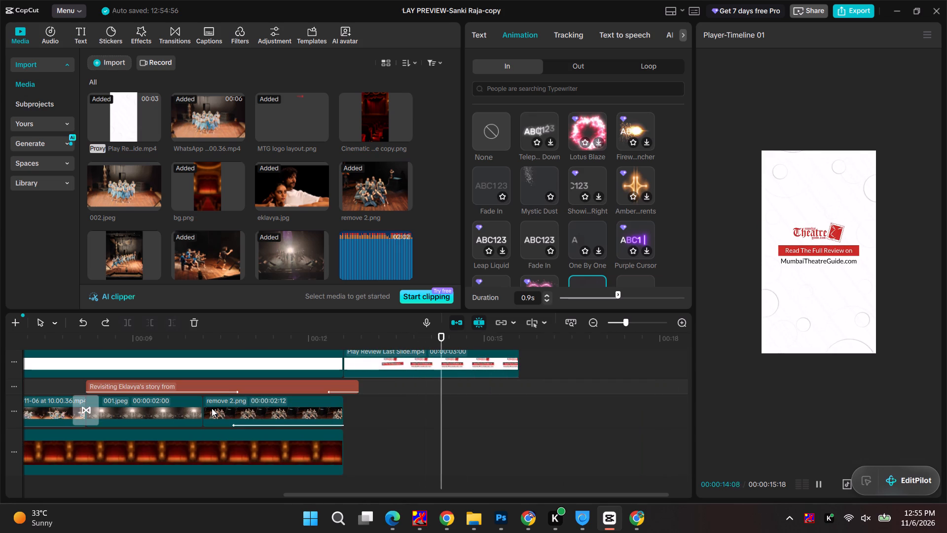
ctrl+scroll(253, 418, down, 9)
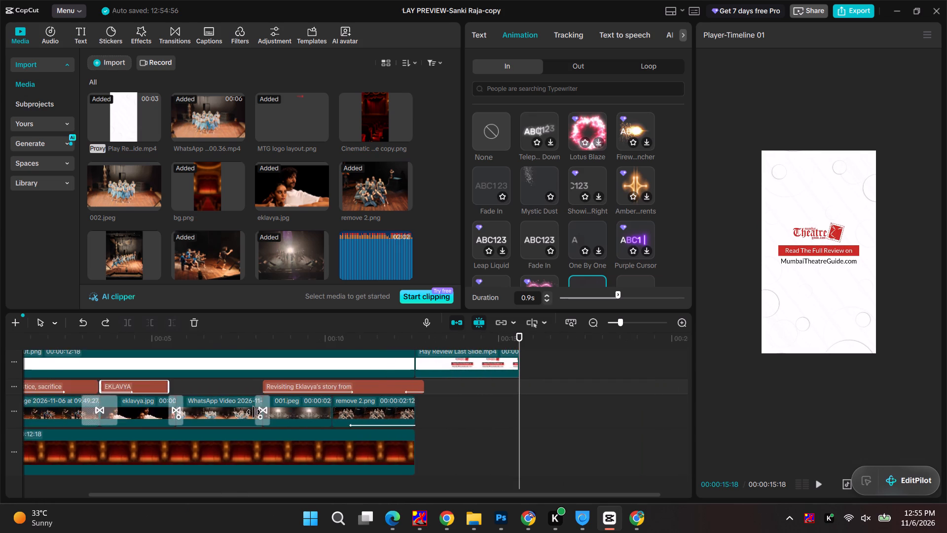
ctrl+scroll(254, 412, down, 13)
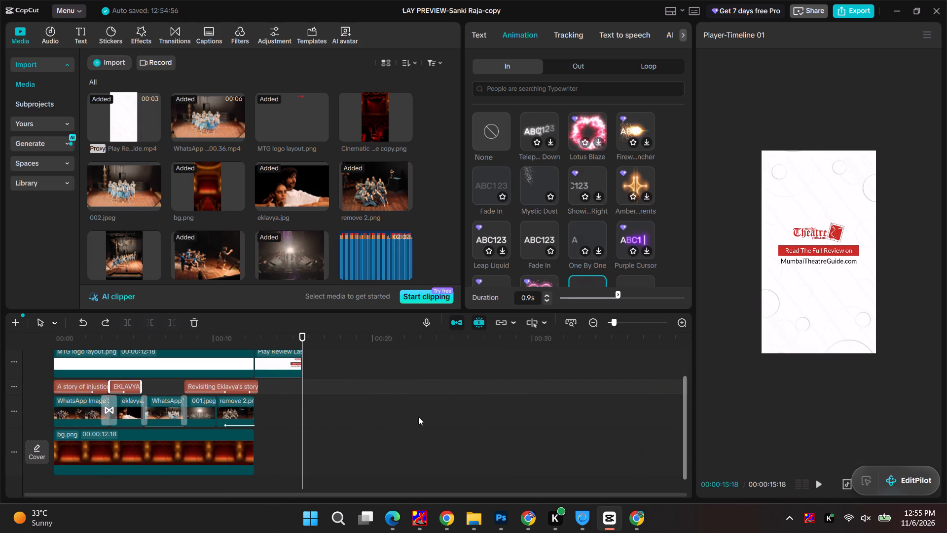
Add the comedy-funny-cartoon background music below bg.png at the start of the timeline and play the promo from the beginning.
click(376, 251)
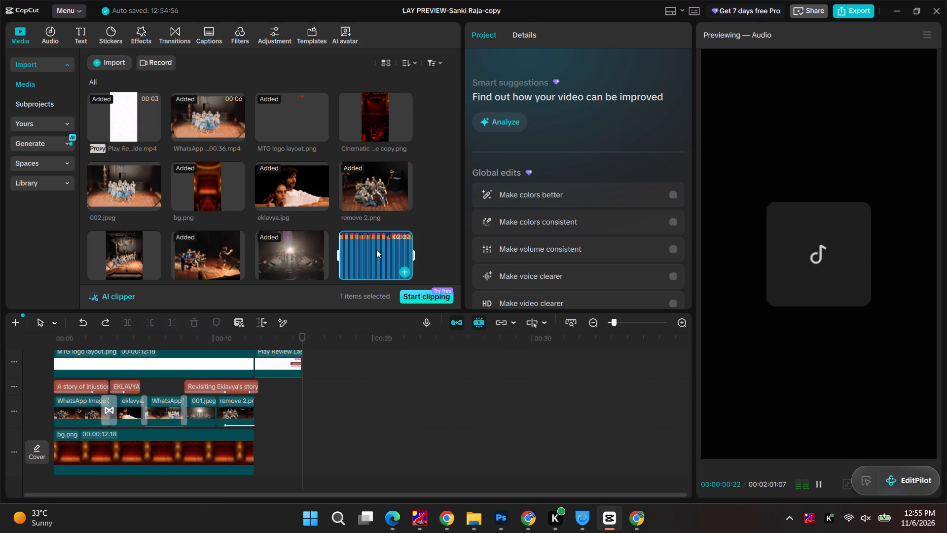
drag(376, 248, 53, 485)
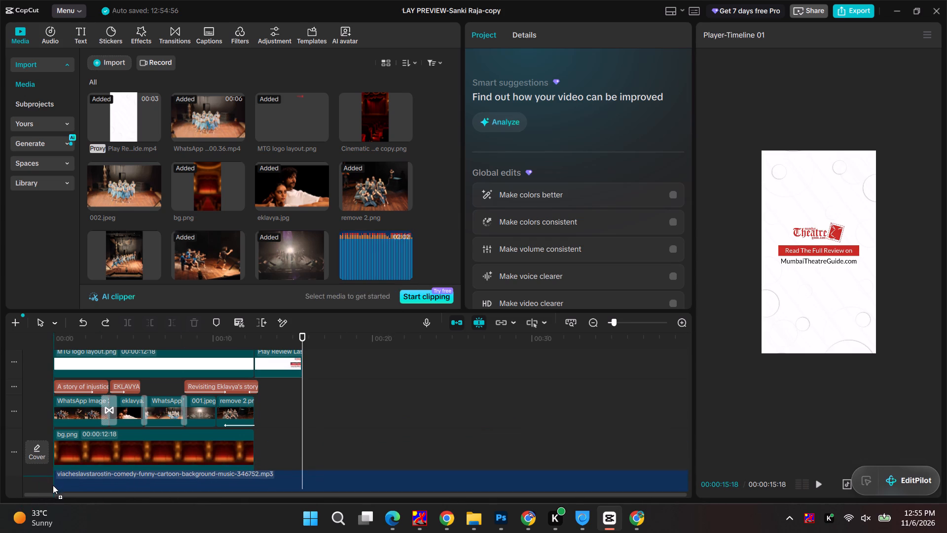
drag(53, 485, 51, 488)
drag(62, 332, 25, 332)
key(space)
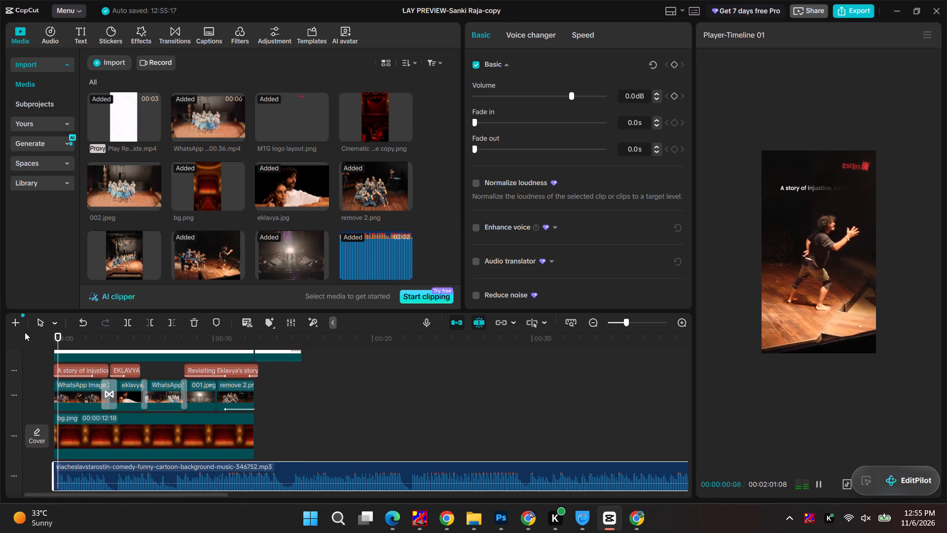
Unmute the computer's sound so the background music can be heard.
click(862, 518)
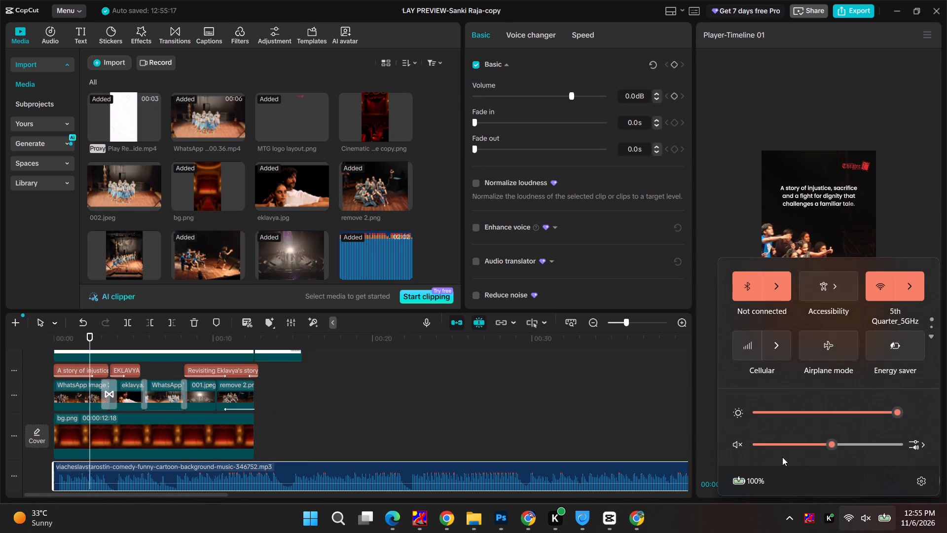
click(826, 449)
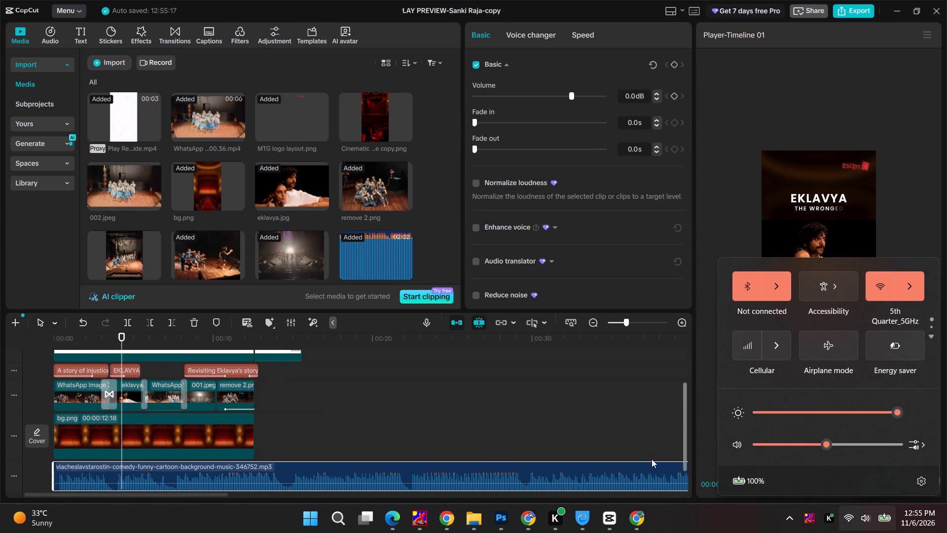
Delete the comedy-funny-cartoon background music from the project media, including its clip on the timeline.
key(BackSpace)
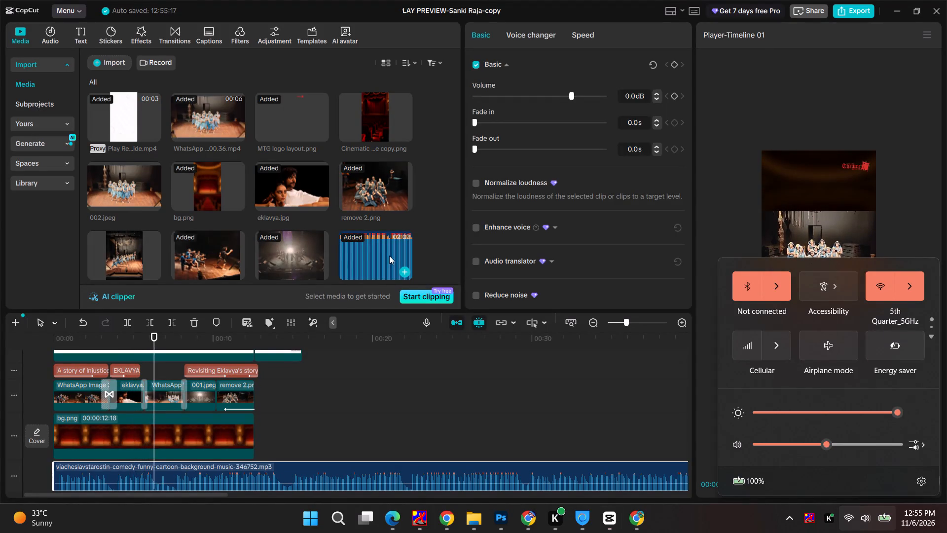
right_click(390, 248)
click(424, 278)
key(alt+Tab)
key(alt+Tab)
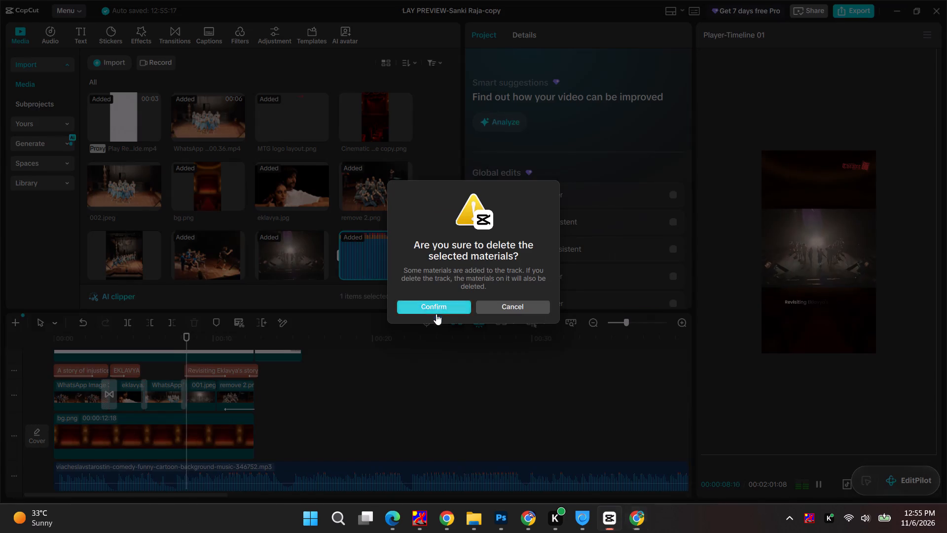
click(434, 311)
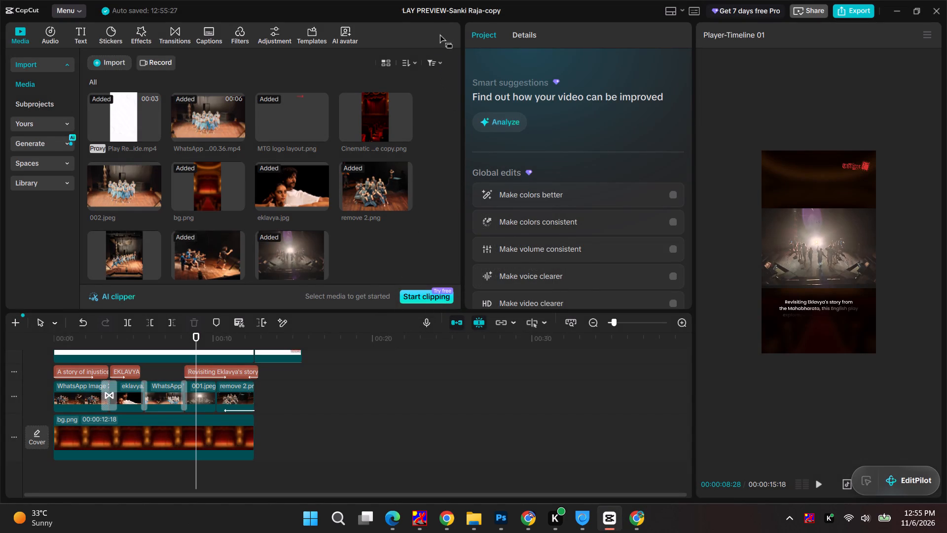
Rename the project as MTG PLAY PREVIEW-Eklavya.
click(444, 11)
drag(452, 9, 618, 0)
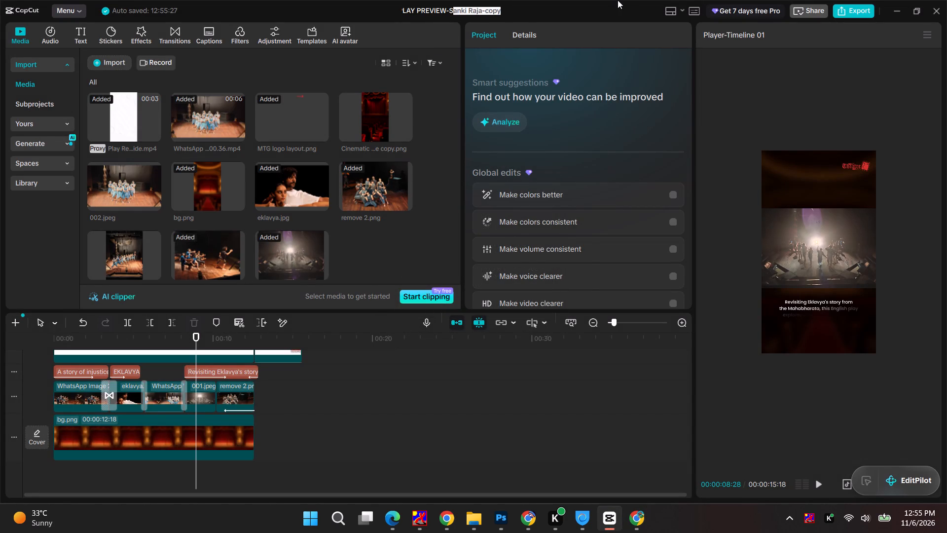
key(BackSpace)
key(BackSpace)
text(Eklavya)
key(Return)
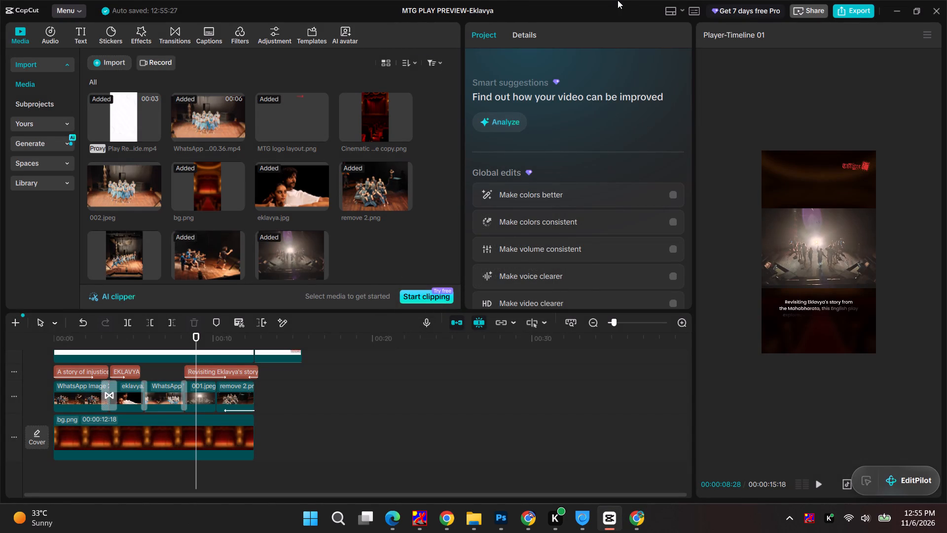
Switch to the File Explorer window showing the MTG folder.
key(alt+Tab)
alt+click(436, 284)
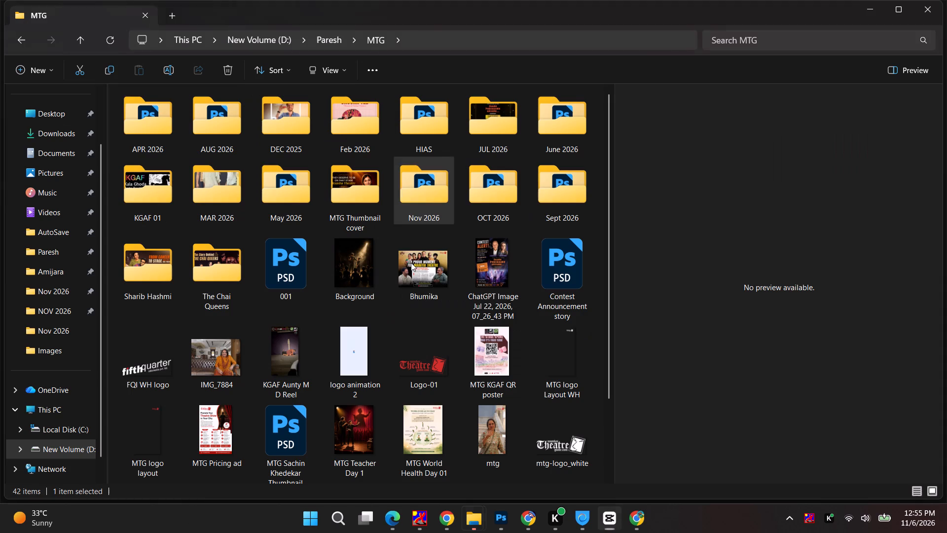
Look through the Downloads folder for background audio, previewing mixkit-firework-whoosh-bangs-2991 and nastelbom-dramatic-436882.
click(74, 134)
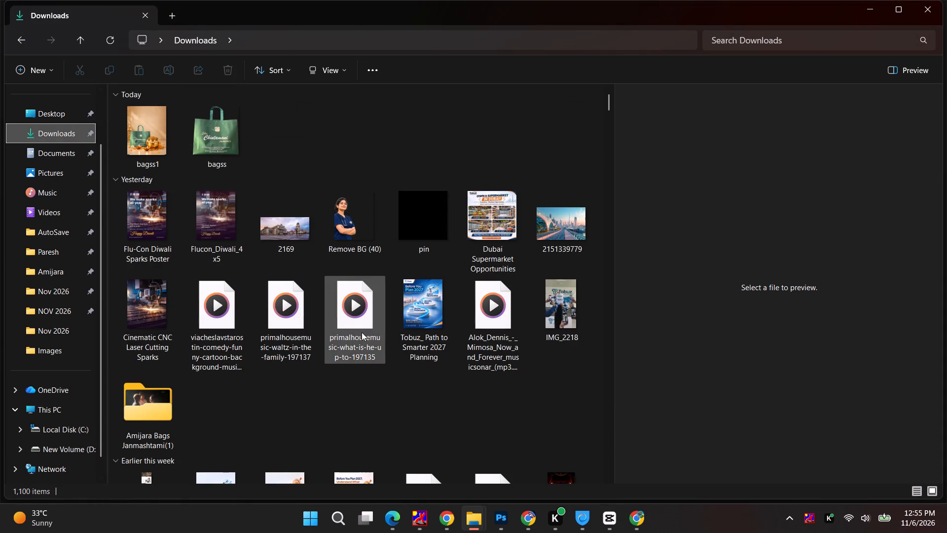
click(360, 331)
scroll(360, 331, down, 2)
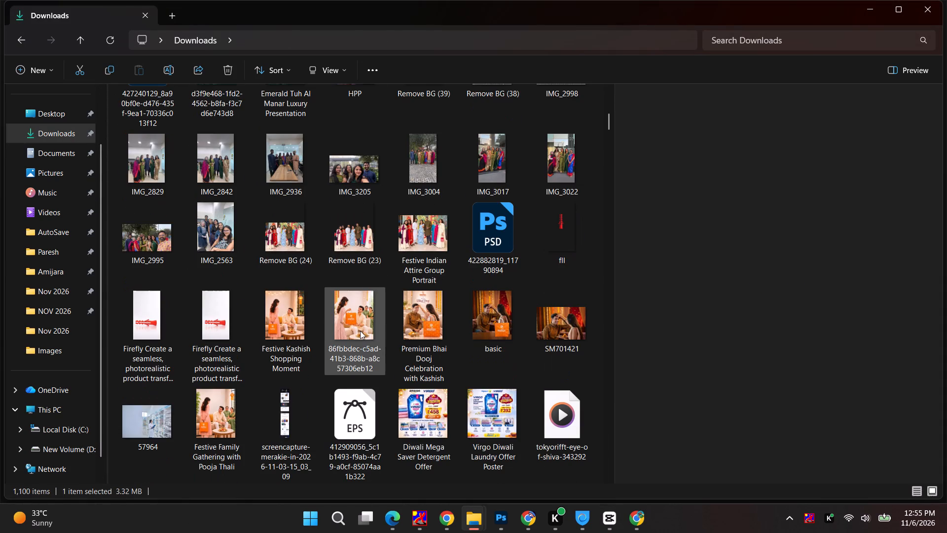
scroll(360, 331, down, 1)
scroll(531, 356, down, 4)
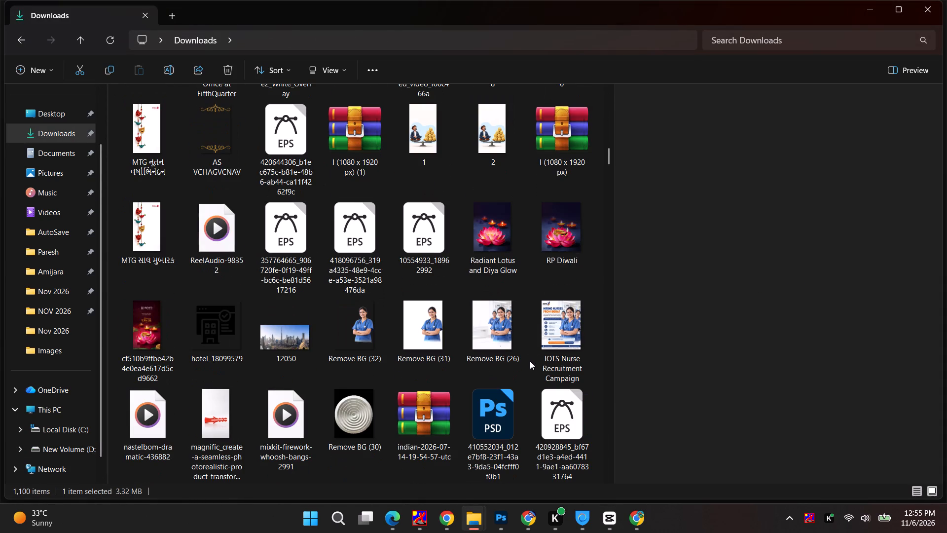
double_click(307, 428)
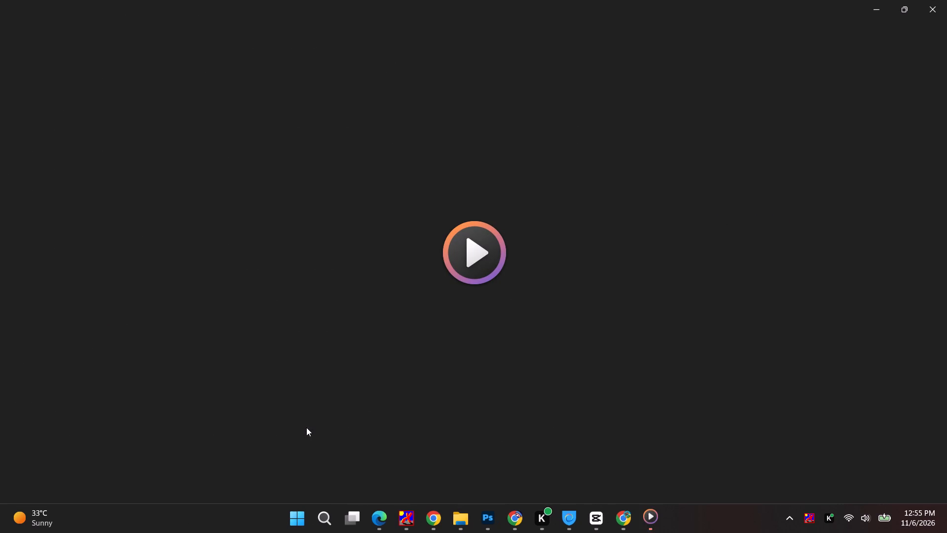
click(930, 13)
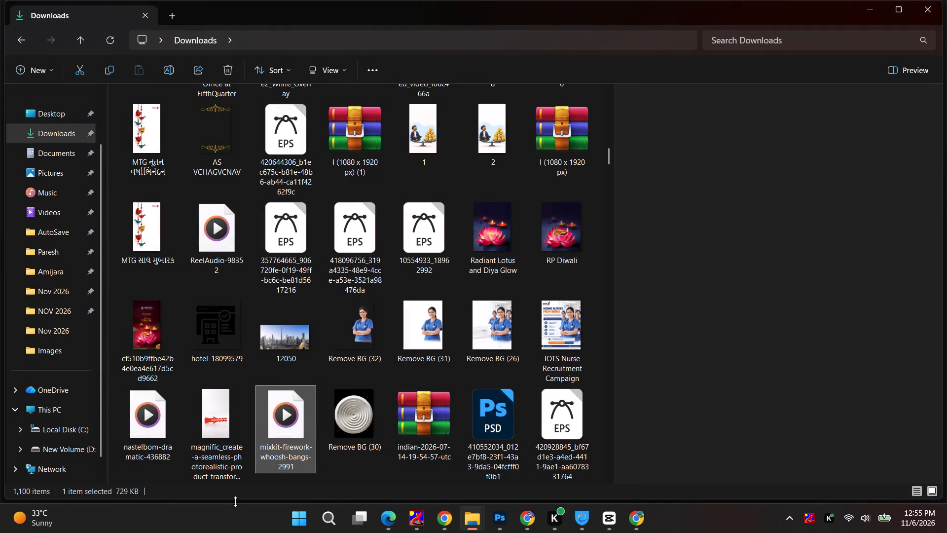
double_click(143, 430)
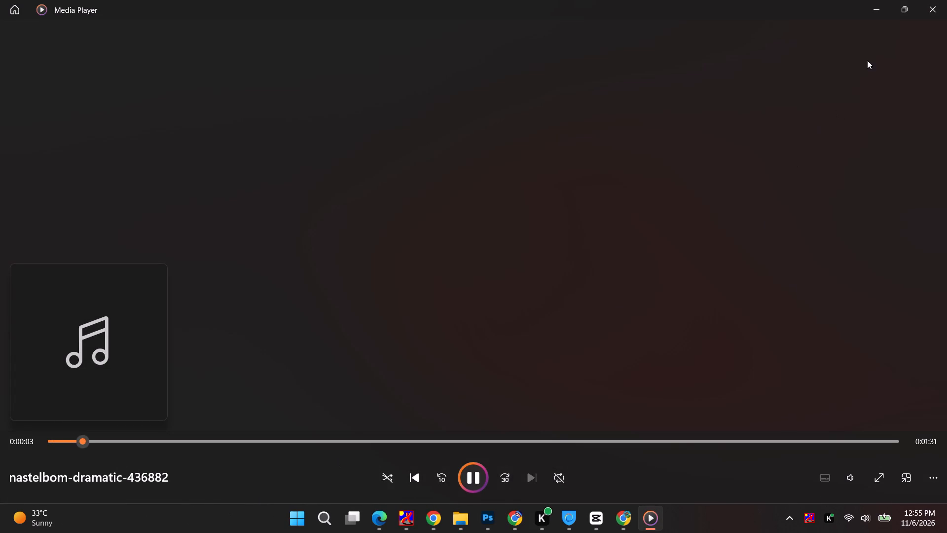
click(933, 7)
Switch to Chrome and bring up the 2026 Social Media - Creative Designing spreadsheet.
click(519, 513)
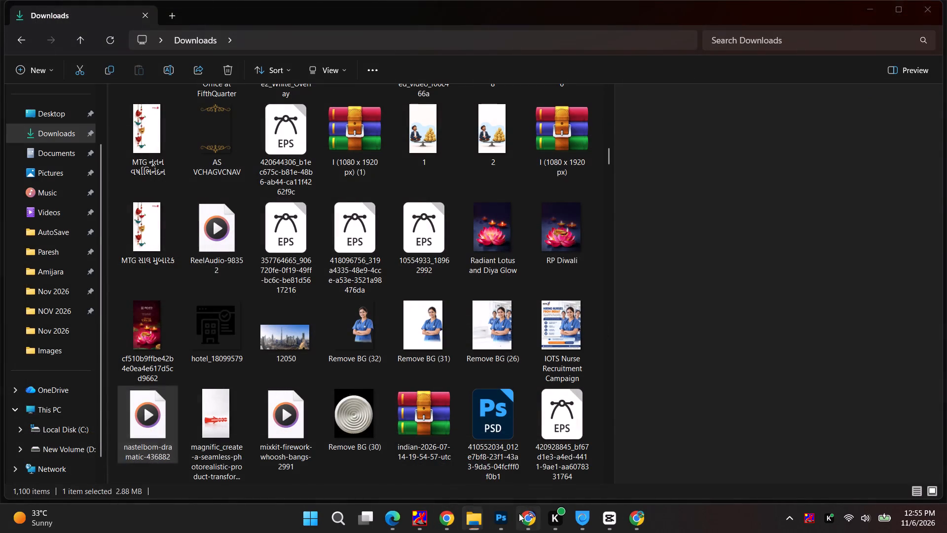
click(188, 17)
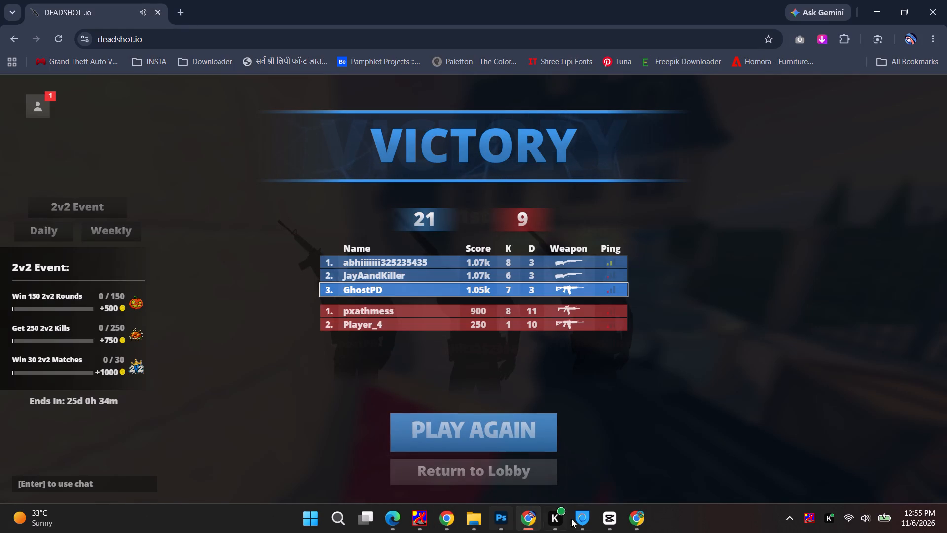
click(636, 514)
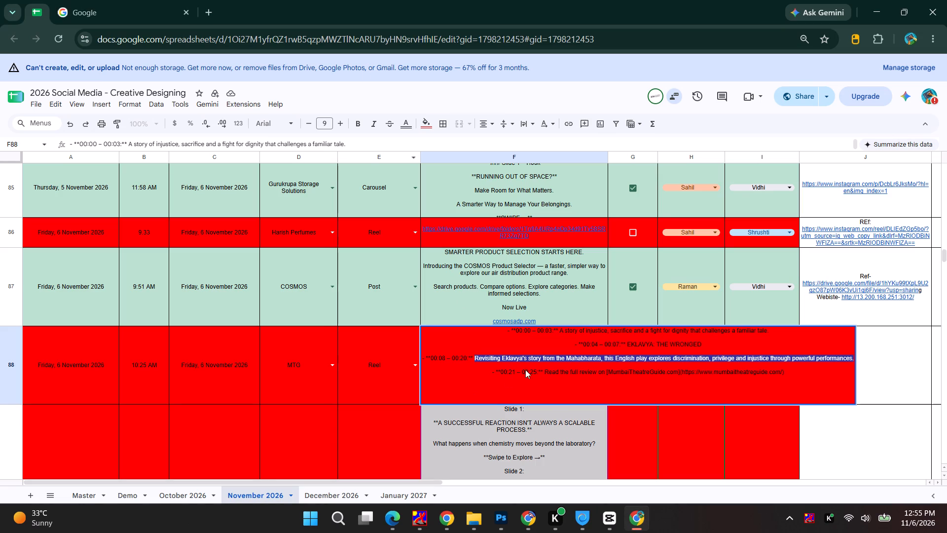
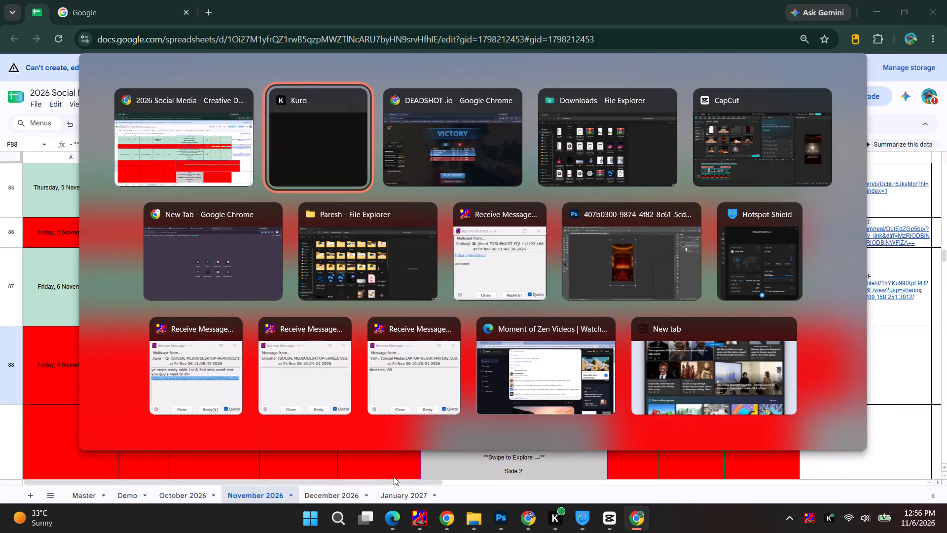
Switch to the other Chrome window and open the Pixabay site in a new tab.
click(529, 515)
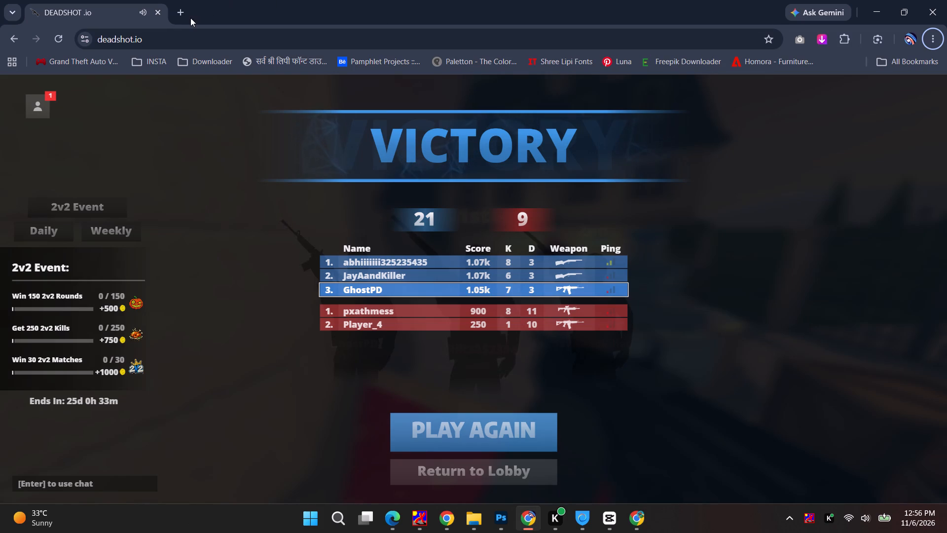
click(190, 18)
click(186, 17)
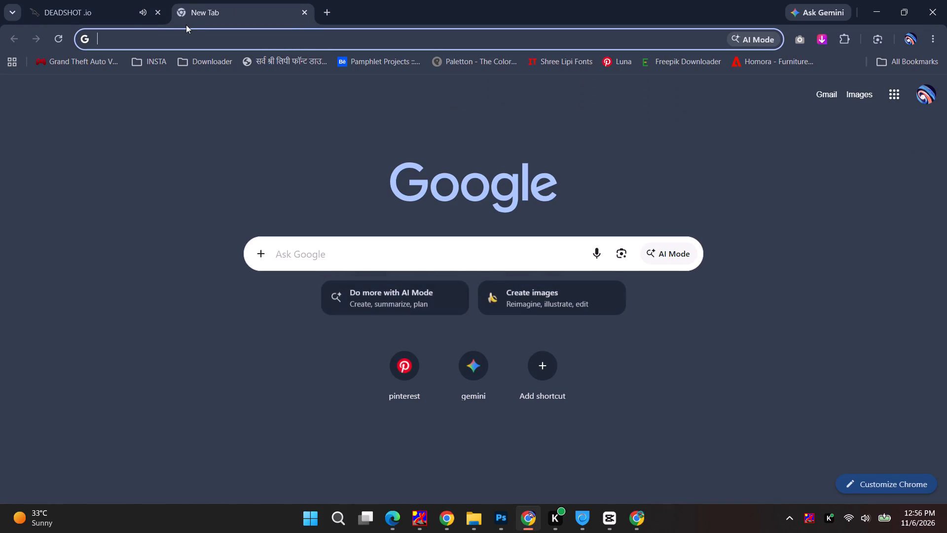
key(bracketleft)
key(BackSpace)
text(pixabay)
key(Return)
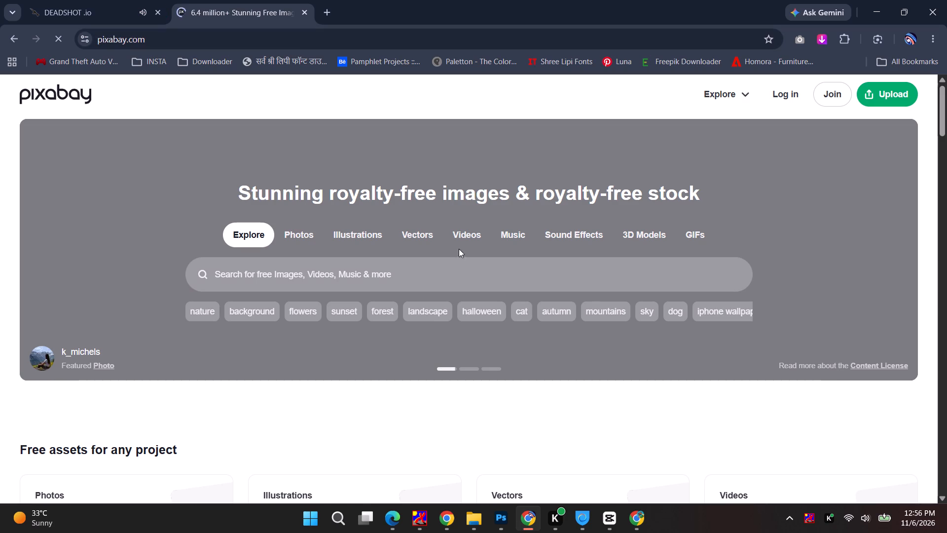
Search Pixabay's music section for "drama music".
click(514, 233)
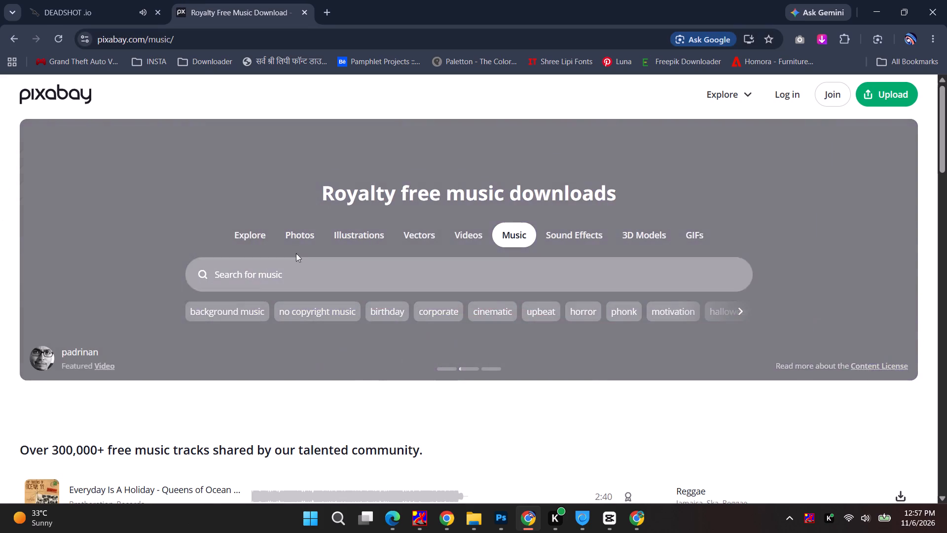
click(287, 277)
text(drama music)
key(Return)
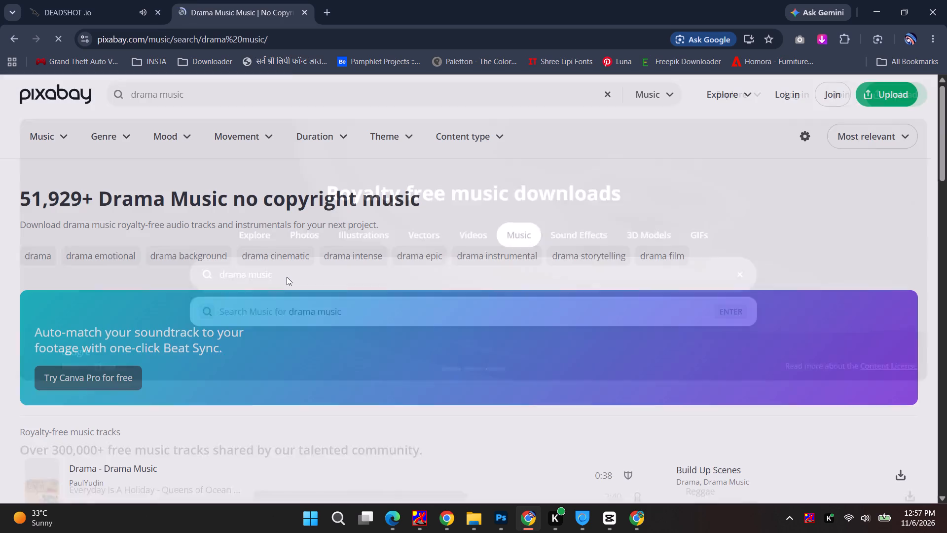
Preview the Drama tracks by AtlasAudio and PaulYudin, and download PaulYudin's "Drama - Drama Music".
scroll(303, 286, down, 3)
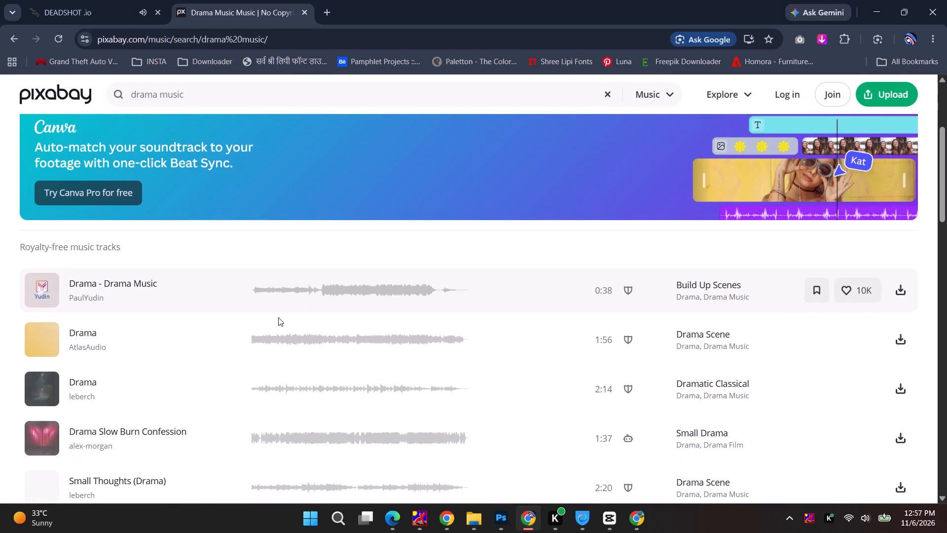
click(38, 340)
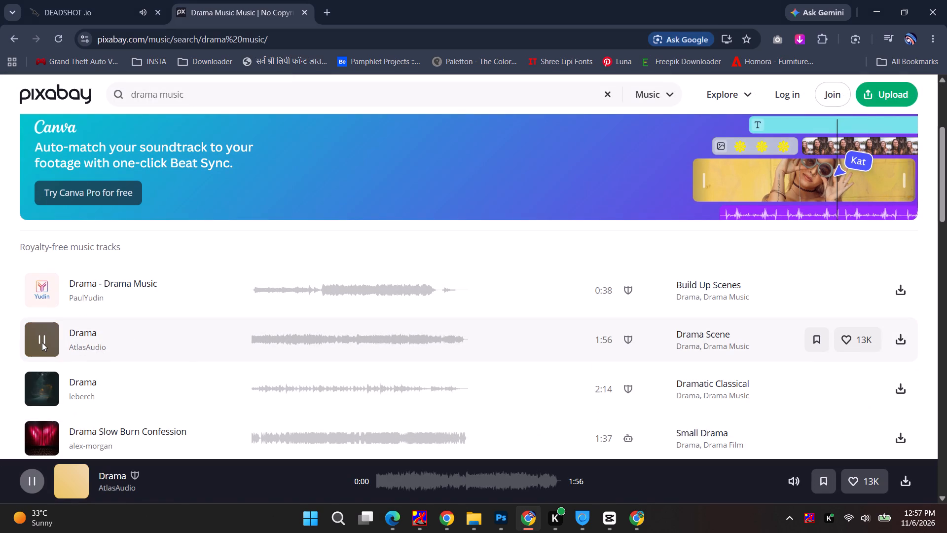
click(45, 289)
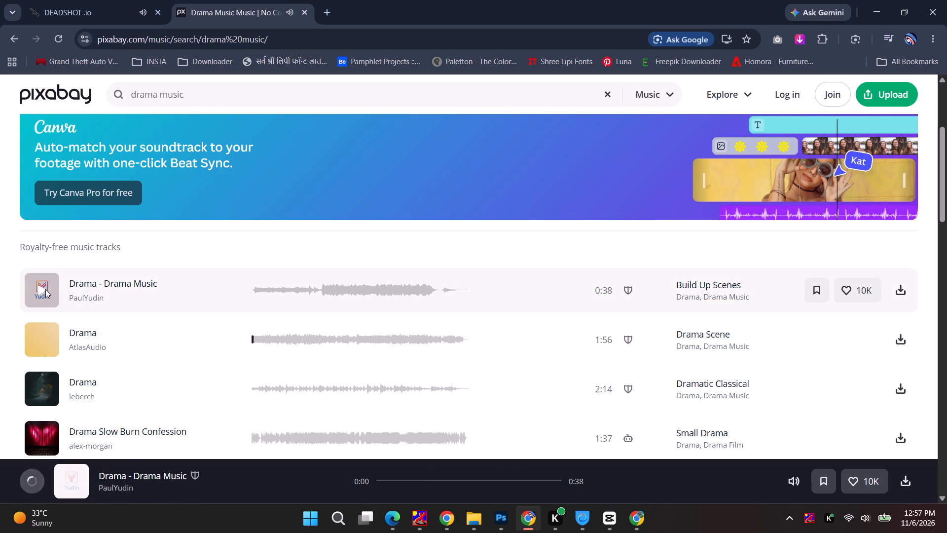
scroll(216, 328, up, 3)
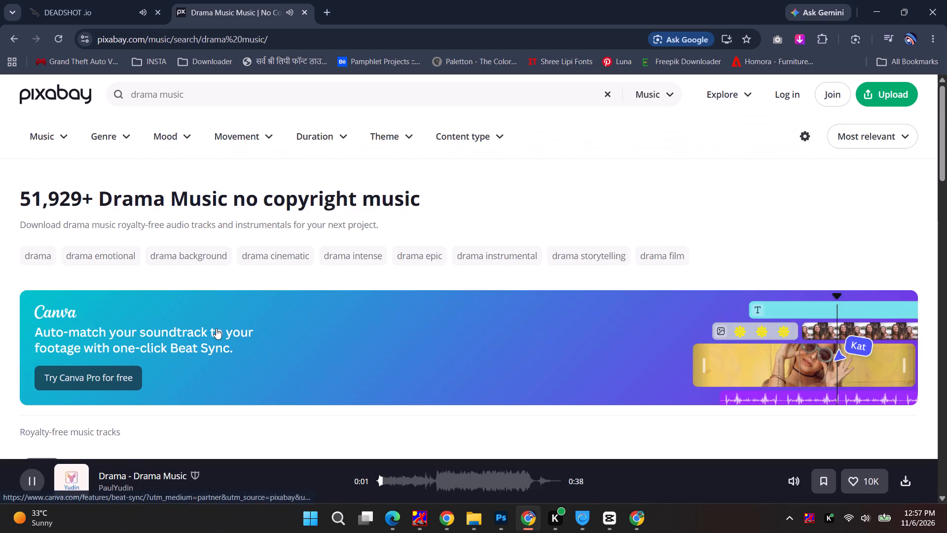
scroll(216, 328, down, 3)
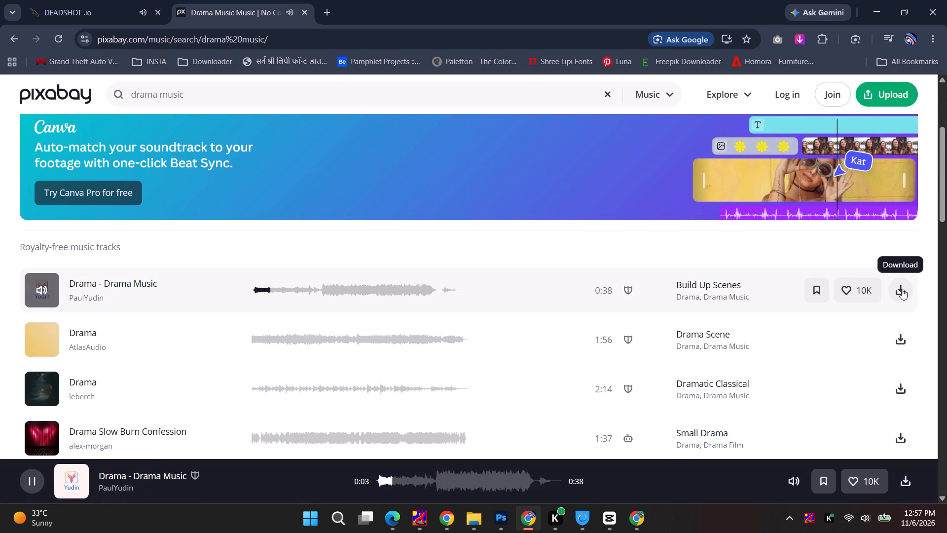
click(902, 289)
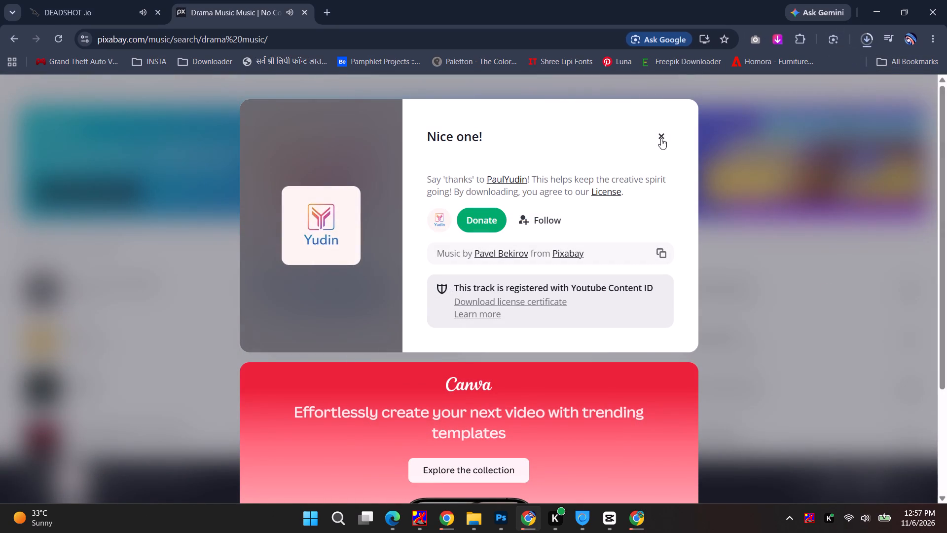
click(659, 137)
click(46, 292)
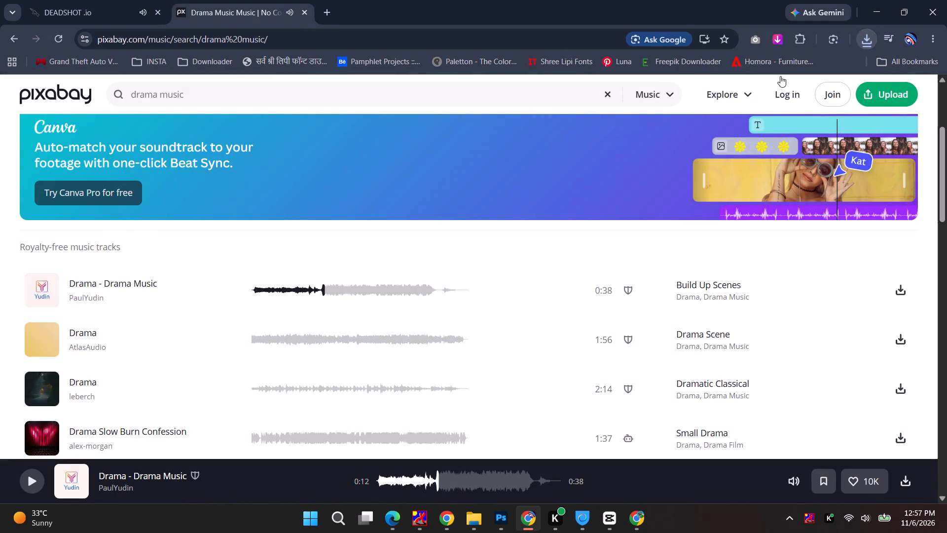
Bring the downloaded PaulYudin drama track from Chrome into the CapCut project's media.
click(871, 39)
drag(770, 96, 752, 154)
key(alt+Tab)
key(alt+Tab)
key(alt+Tab)
key(alt+Tab)
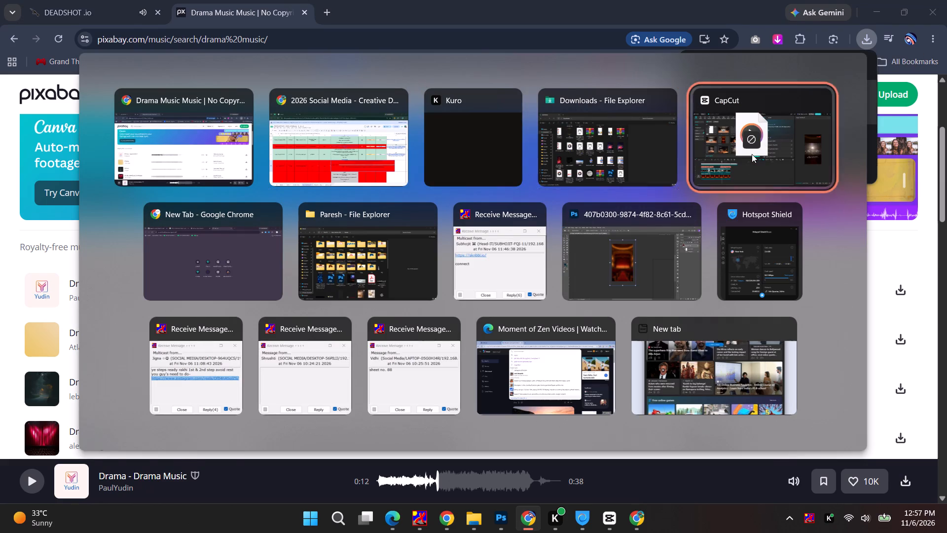
drag(752, 154, 358, 269)
Place the paulyudin-drama-drama-music mp3 on an audio track beneath bg.png, starting at the beginning of the timeline.
drag(368, 243, 47, 468)
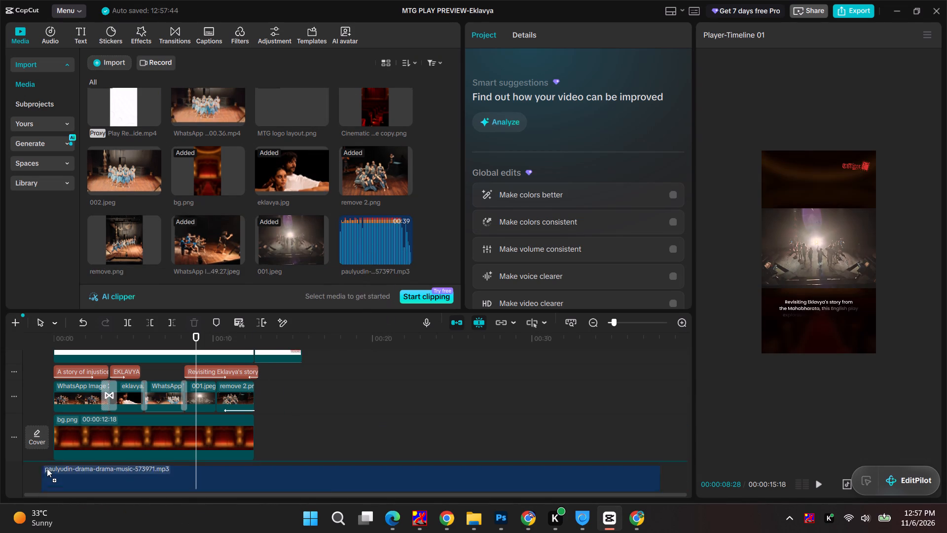
drag(47, 468, 49, 476)
Play the promo from the start with the music and set the music clip's volume to -6.2 dB.
drag(68, 338, 20, 338)
key(space)
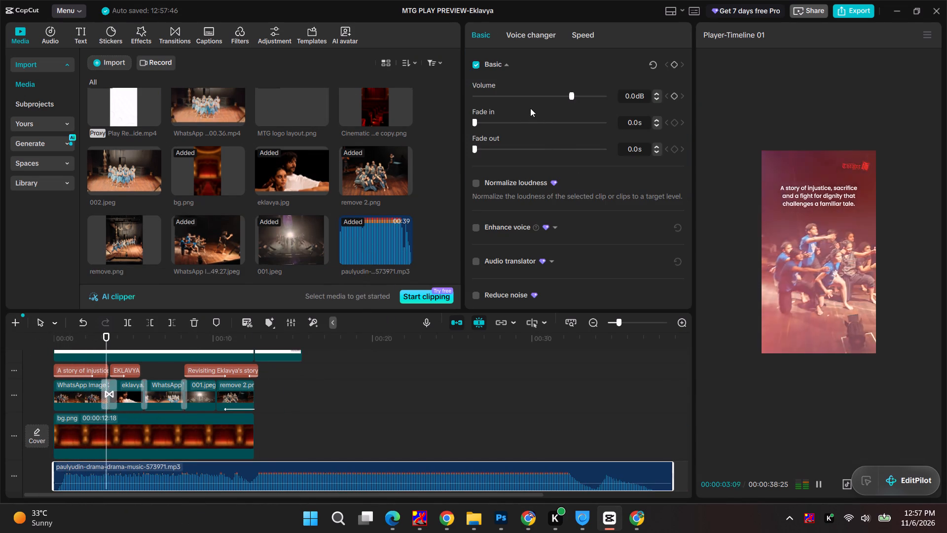
drag(527, 96, 561, 95)
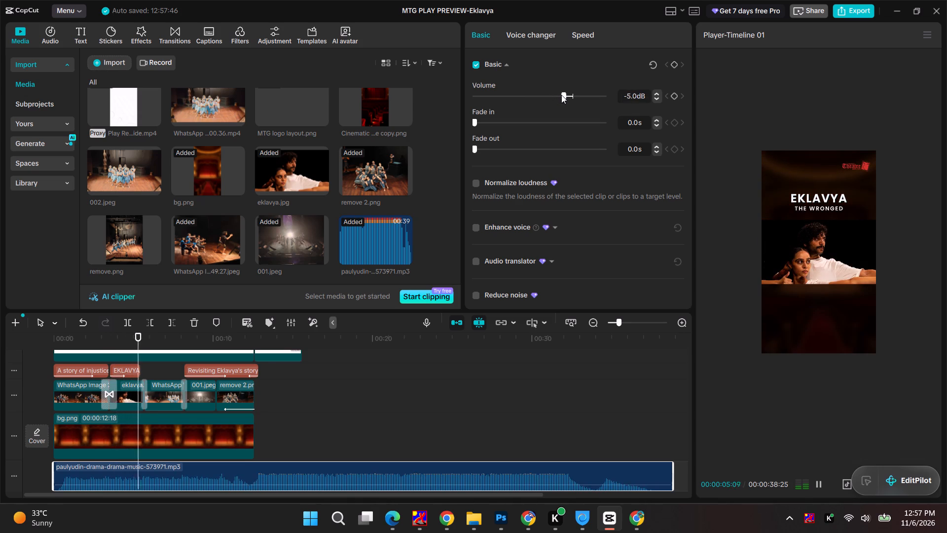
drag(561, 95, 559, 95)
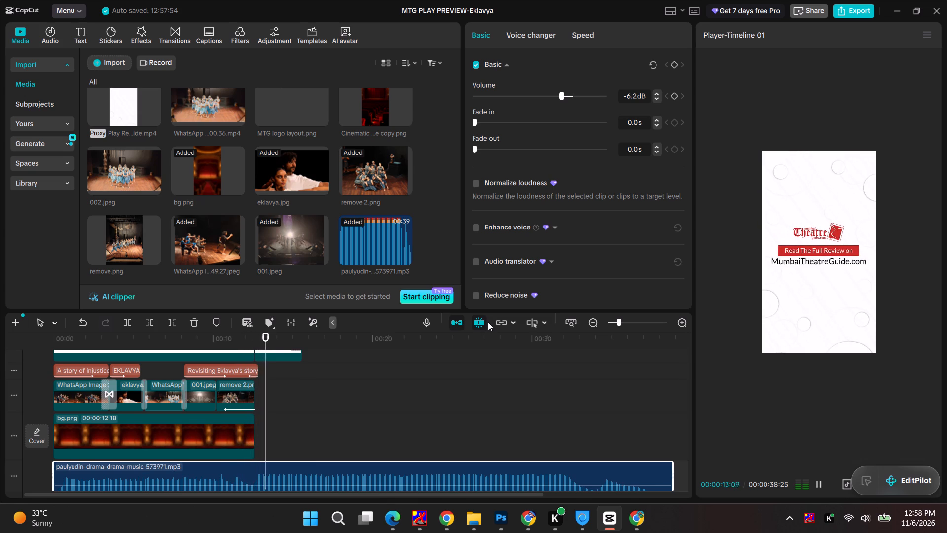
Split the music clip at 00:00:15:18, where the end slide finishes, and delete the part after it.
drag(283, 334, 298, 336)
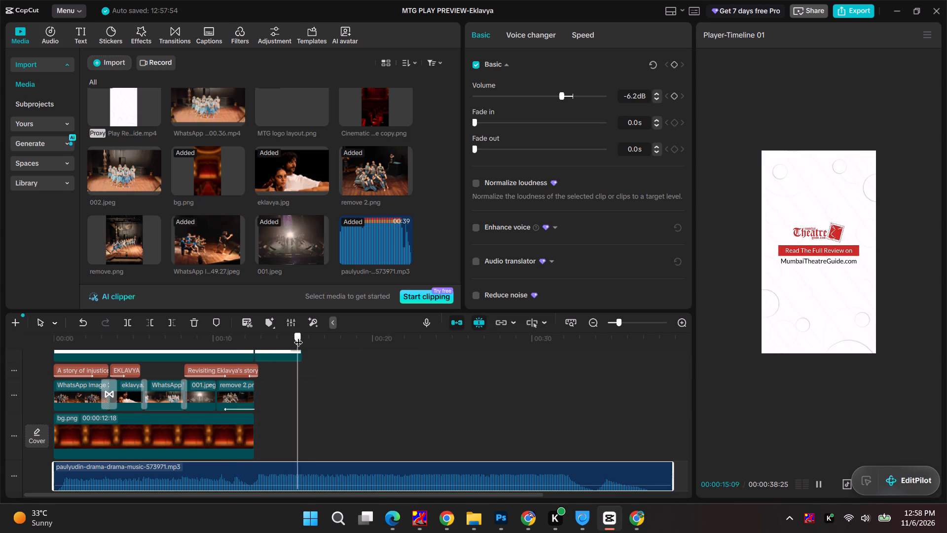
drag(298, 336, 301, 336)
key(ctrl+b)
key(BackSpace)
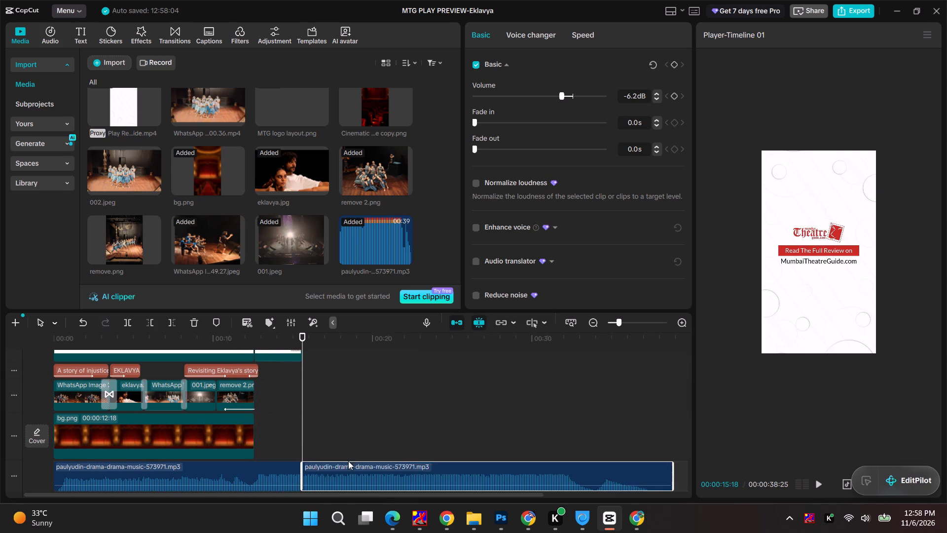
Set the remaining music clip's fade-out to 1.9 s and play back the promo's ending from about 00:00:11.
click(267, 471)
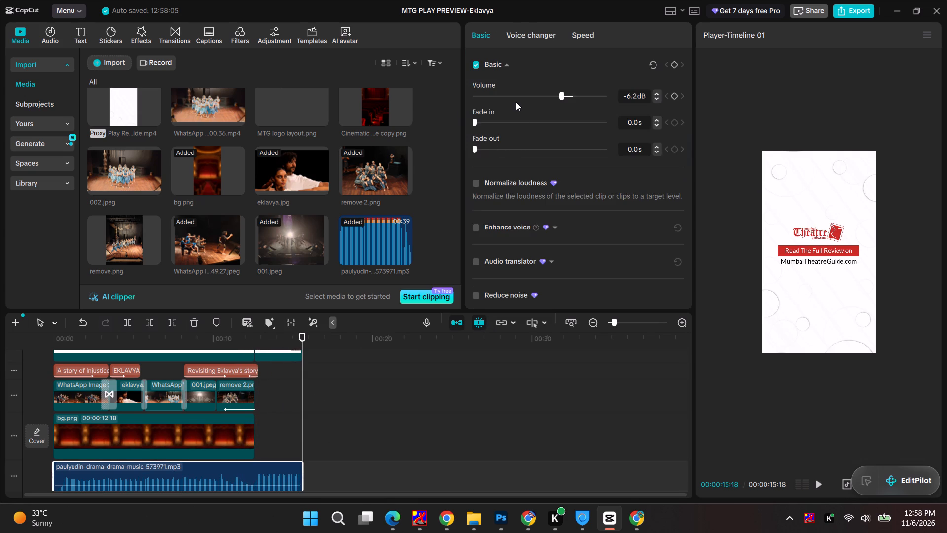
drag(479, 149, 489, 151)
drag(489, 151, 499, 151)
drag(249, 332, 230, 332)
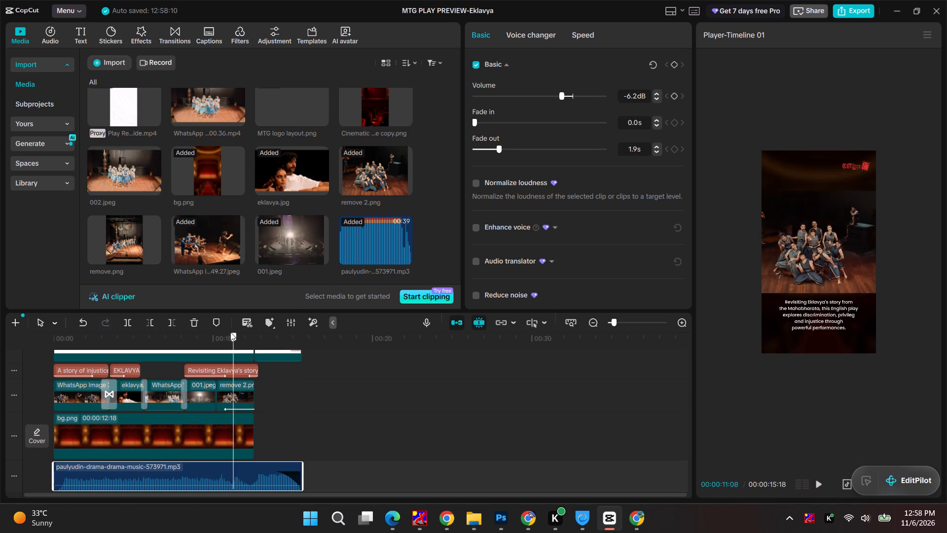
drag(230, 332, 229, 332)
key(space)
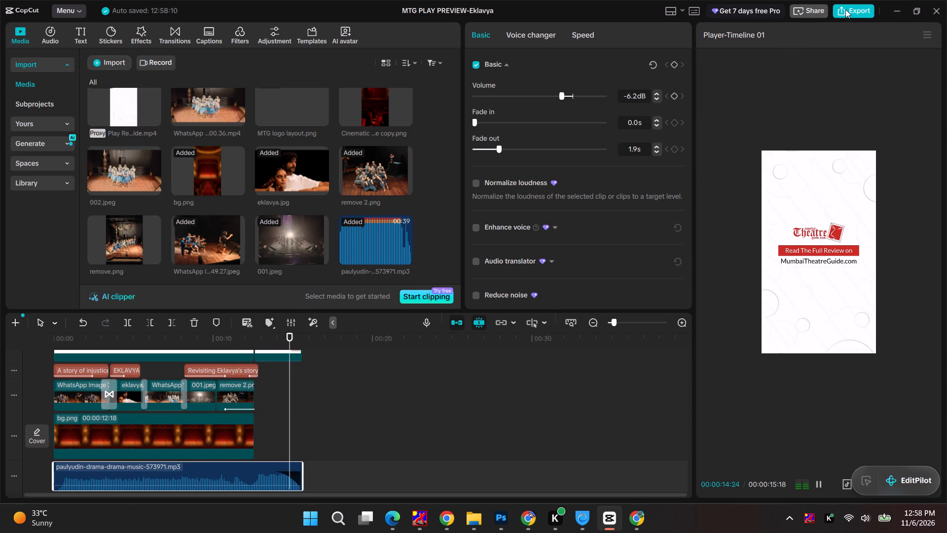
Export the promo as MTG PLAY PREVIEW-Eklavya in 1080P, H.264, mp4 format at 30fps.
click(845, 9)
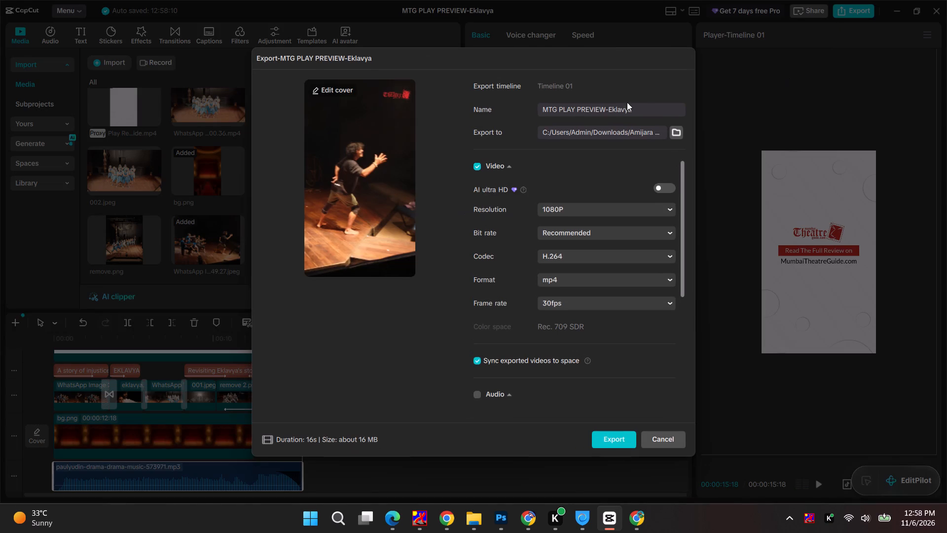
click(605, 432)
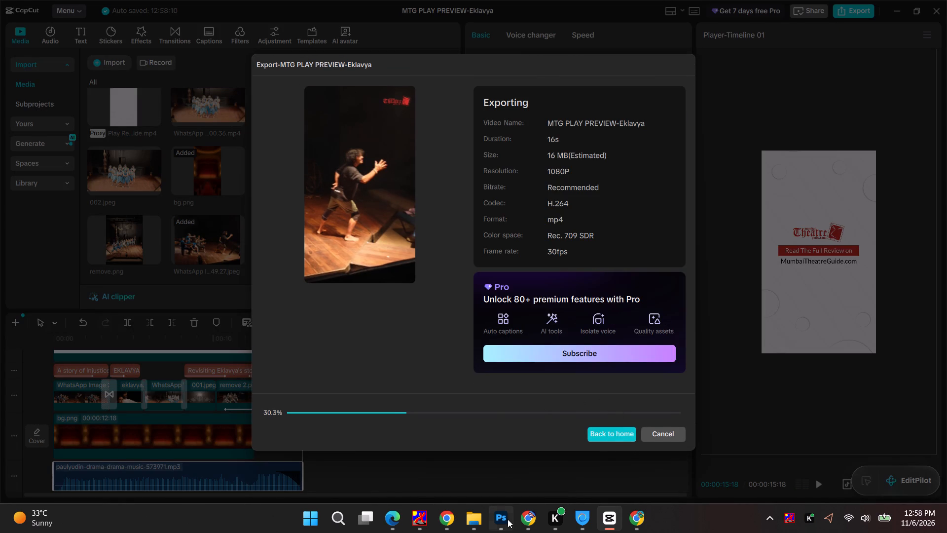
click(481, 517)
click(435, 469)
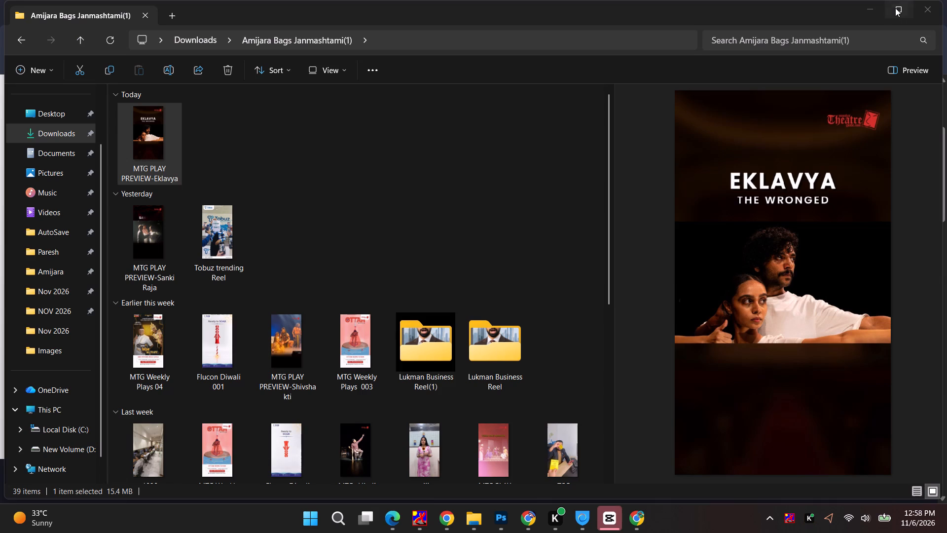